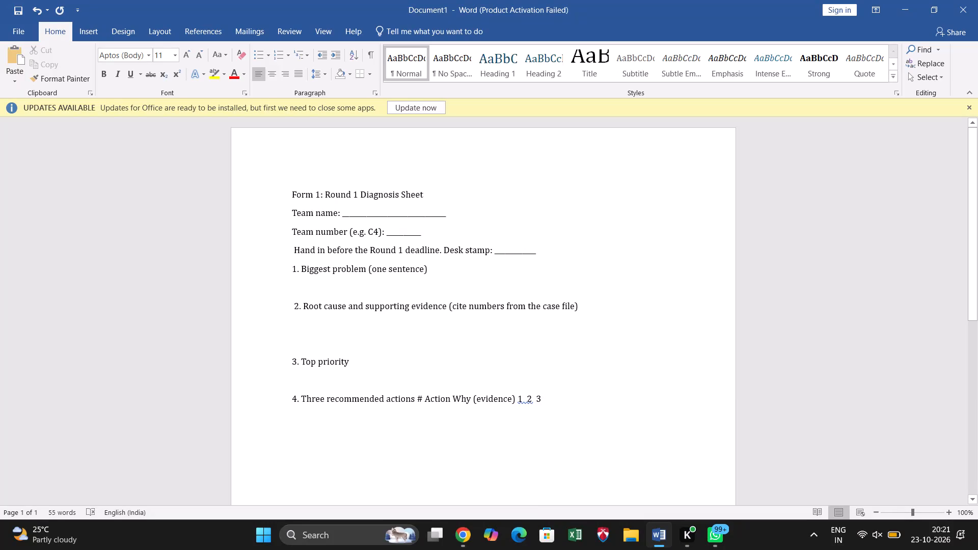
Remove the text "# Action Why (evidence) 1 2 3" after "4. Three recommended actions" and start a new line below the heading.
key(BackSpace)
key(BackSpace)
key(BackSpace)
key(BackSpace)
key(BackSpace)
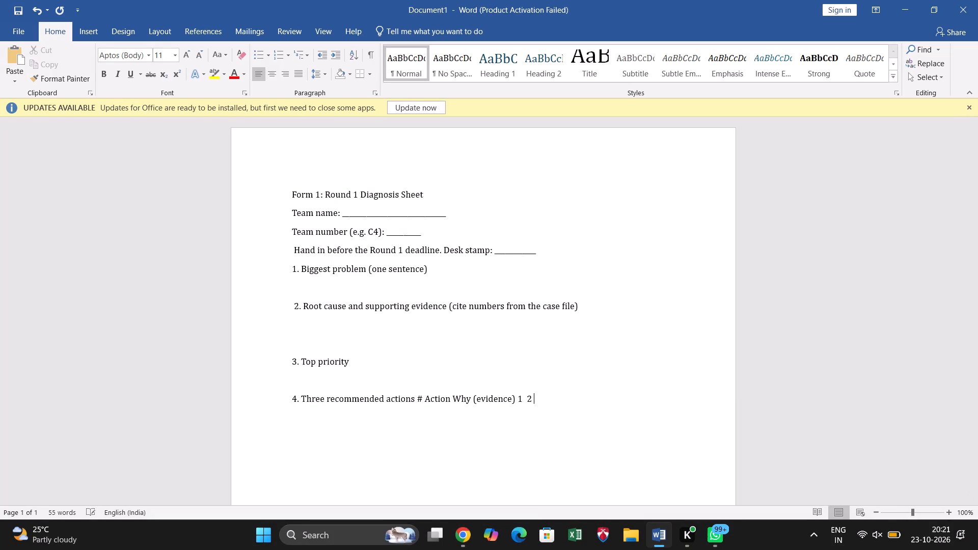
key(BackSpace)
key(BackSpace)
key(BackSpace)
key(BackSpace)
key(BackSpace)
key(BackSpace)
key(BackSpace)
key(BackSpace)
key(BackSpace)
key(BackSpace)
key(BackSpace)
key(BackSpace)
key(BackSpace)
key(BackSpace)
key(BackSpace)
key(BackSpace)
key(BackSpace)
key(BackSpace)
key(BackSpace)
key(BackSpace)
key(BackSpace)
key(BackSpace)
key(BackSpace)
key(BackSpace)
key(BackSpace)
key(BackSpace)
key(BackSpace)
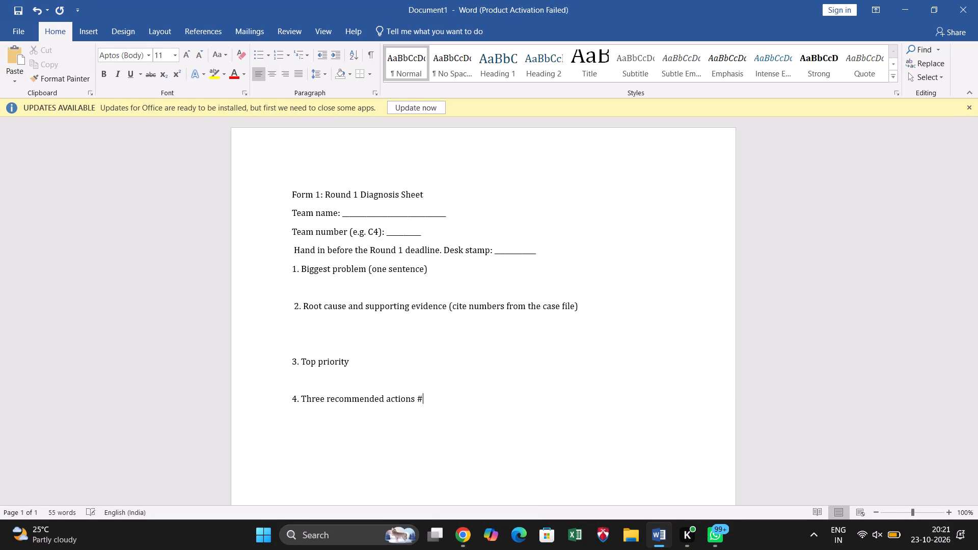
key(BackSpace)
key(Return)
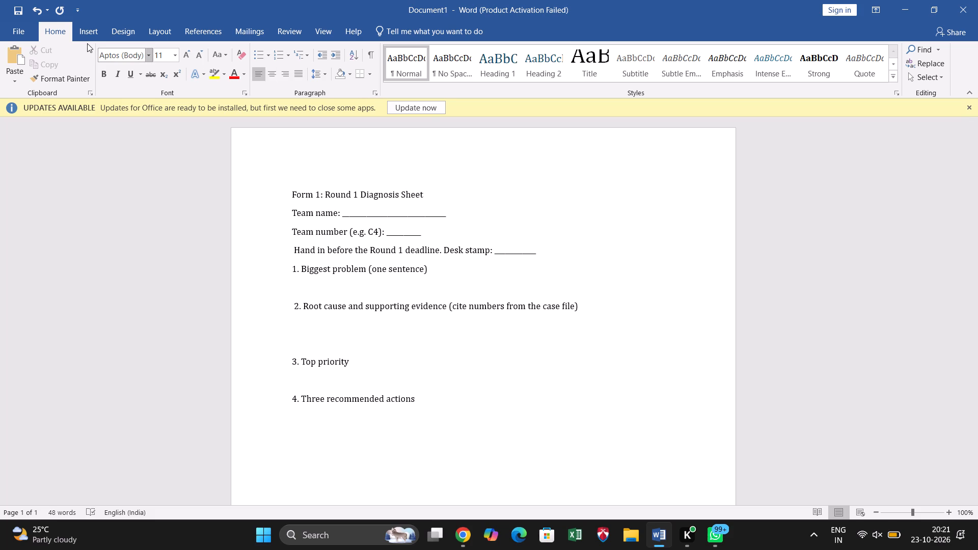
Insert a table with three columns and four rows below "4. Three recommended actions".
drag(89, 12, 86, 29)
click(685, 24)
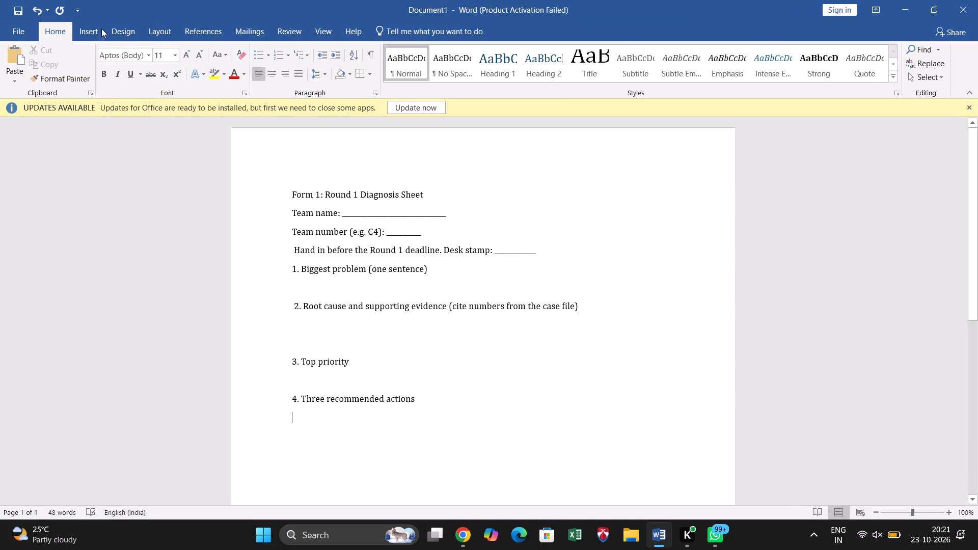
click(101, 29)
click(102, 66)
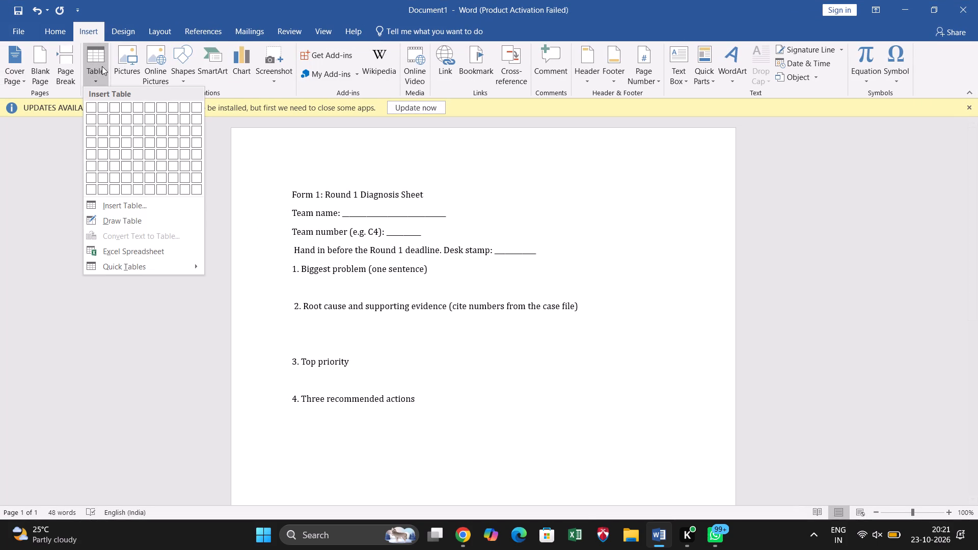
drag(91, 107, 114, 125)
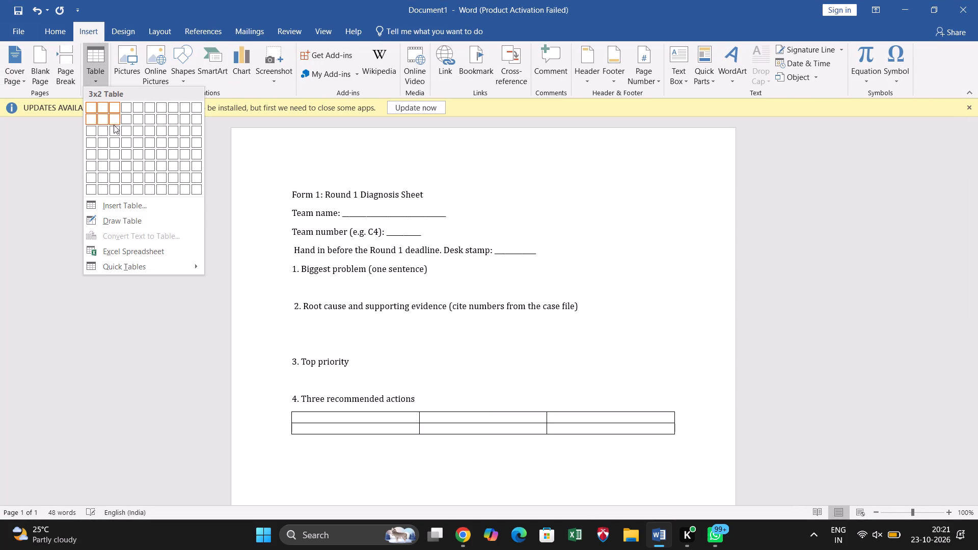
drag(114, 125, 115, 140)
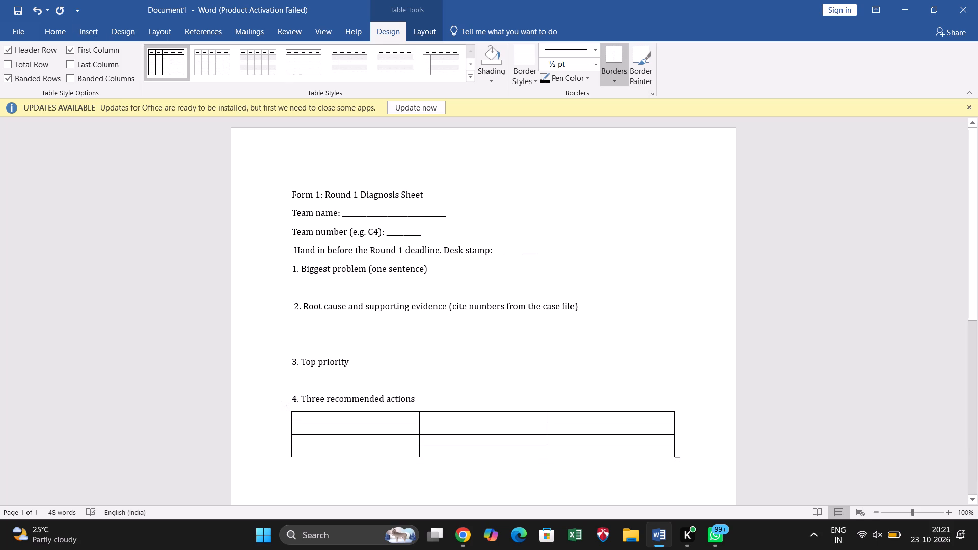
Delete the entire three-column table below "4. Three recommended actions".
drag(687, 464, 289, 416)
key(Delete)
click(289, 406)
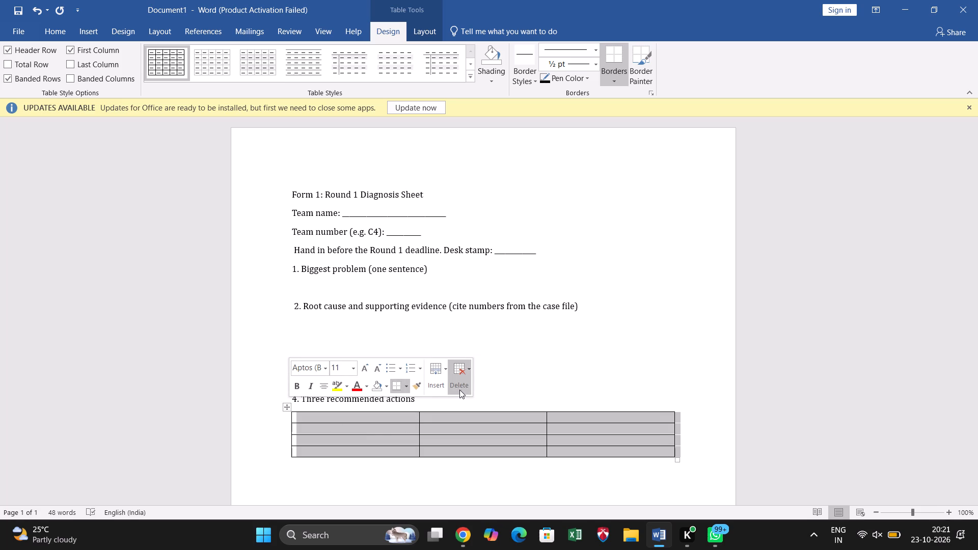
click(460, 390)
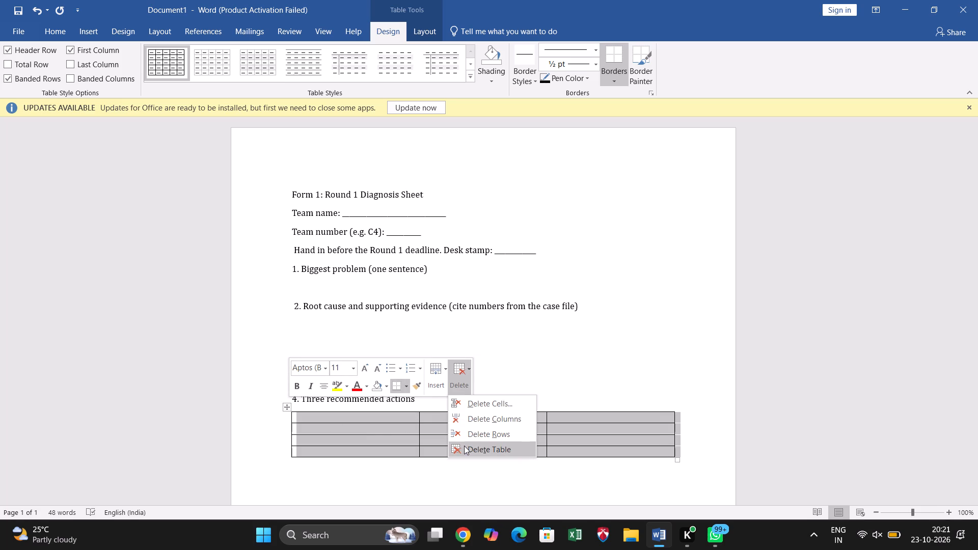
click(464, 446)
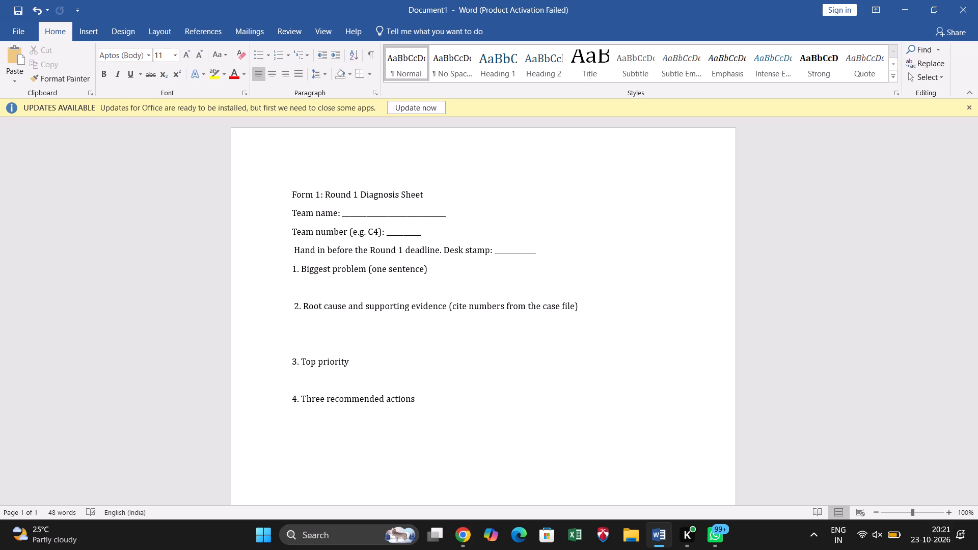
Insert a table with two columns and four rows below "4. Three recommended actions".
click(79, 24)
click(91, 47)
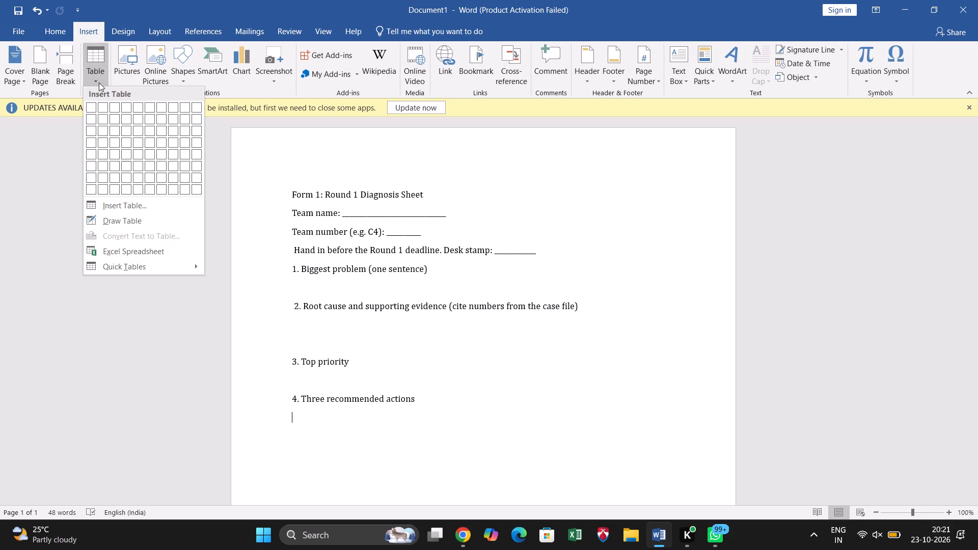
drag(91, 103, 101, 118)
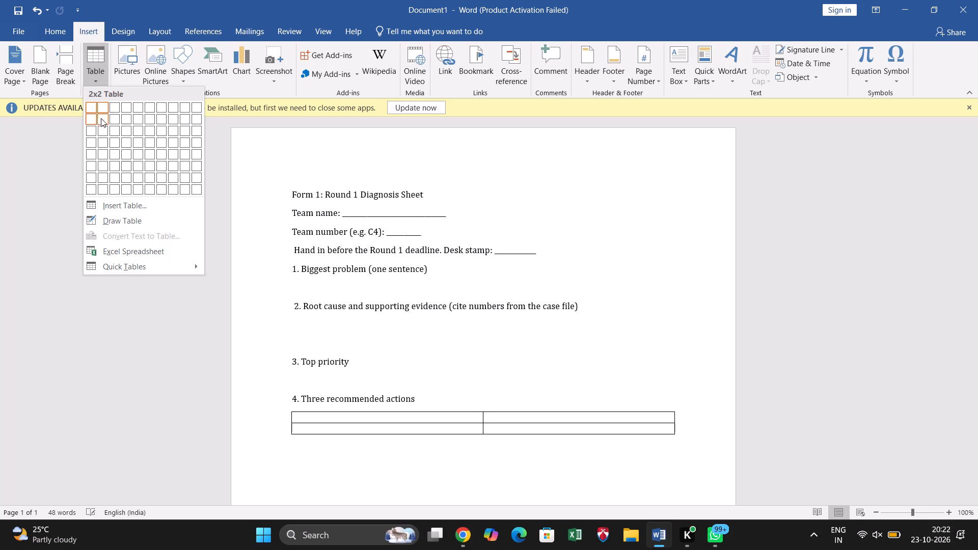
drag(101, 118, 101, 131)
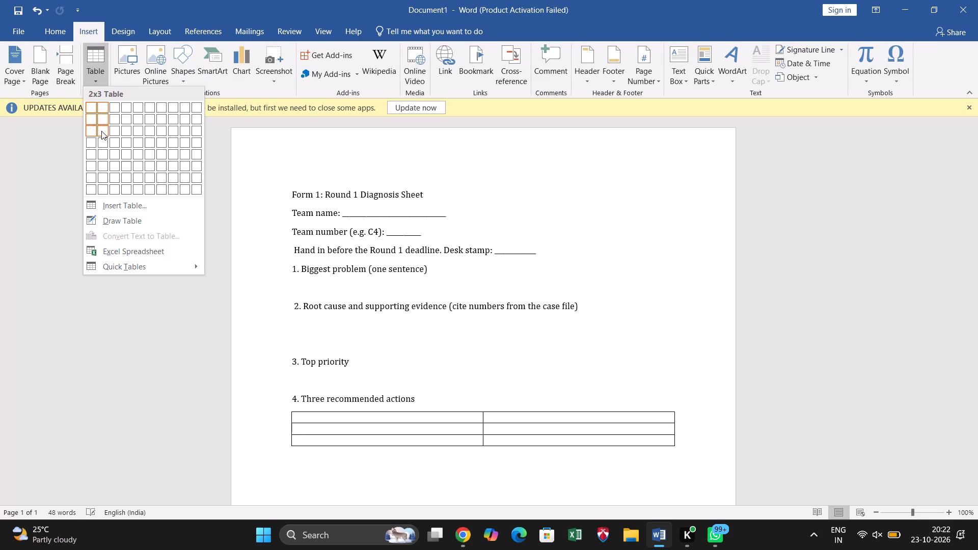
drag(101, 131, 101, 139)
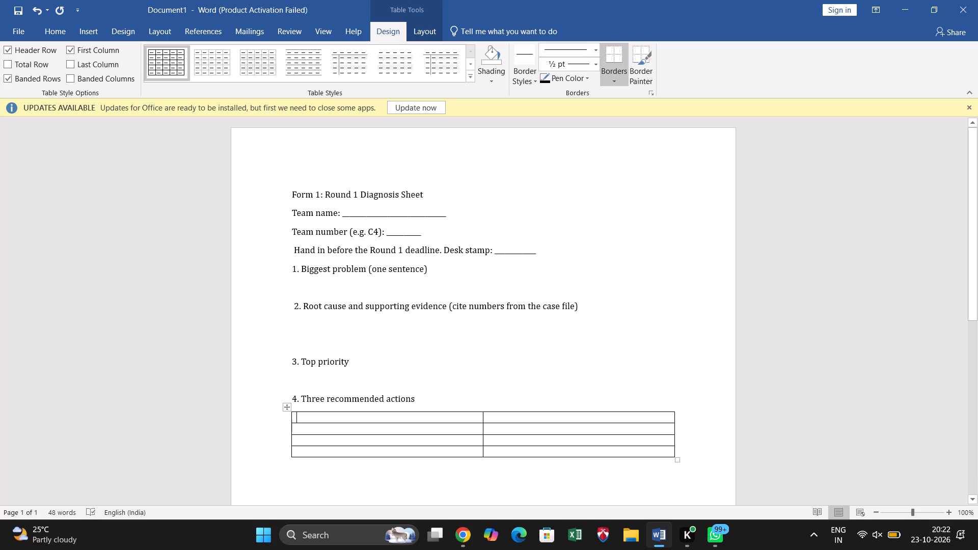
Enlarge the two-column table vertically so its four rows are much taller, keeping it about as wide as the text area.
drag(676, 457, 690, 485)
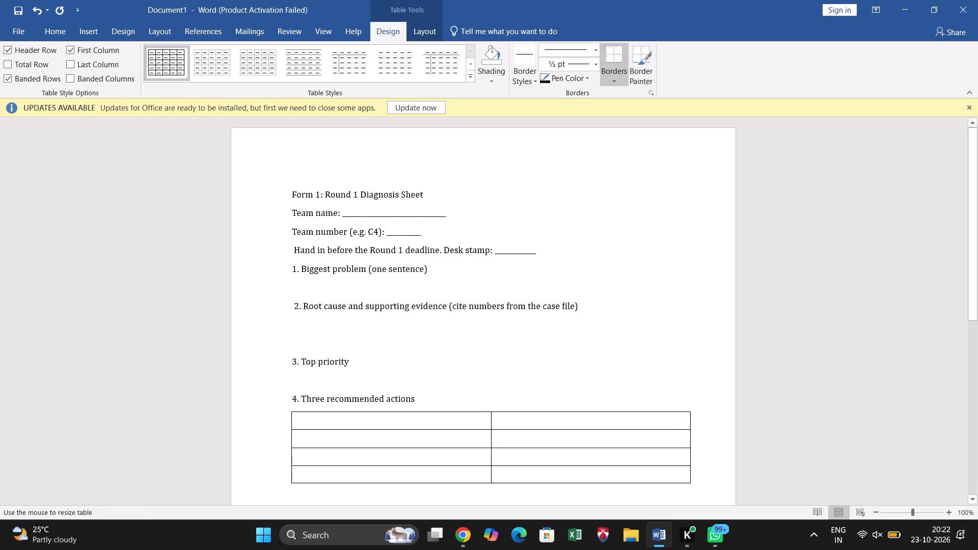
drag(690, 485, 661, 356)
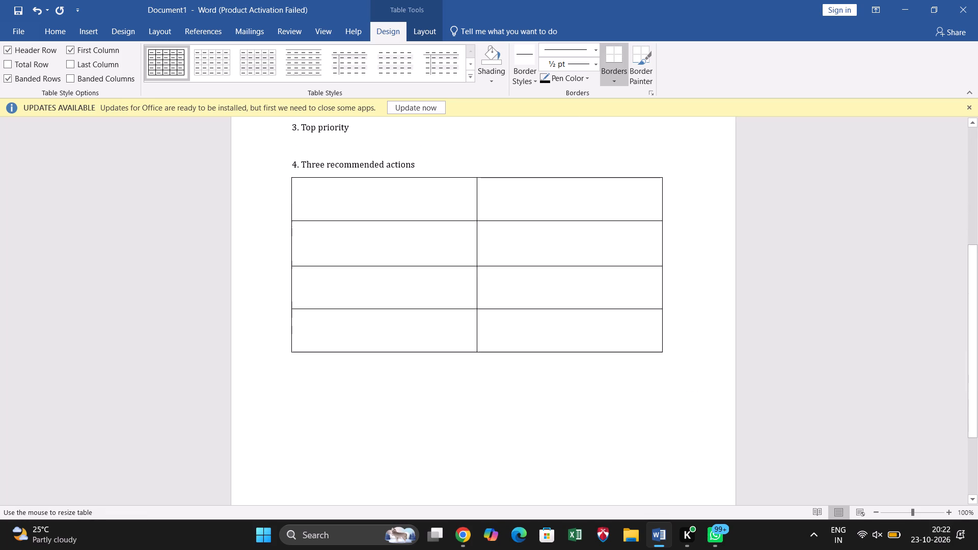
drag(661, 356, 670, 406)
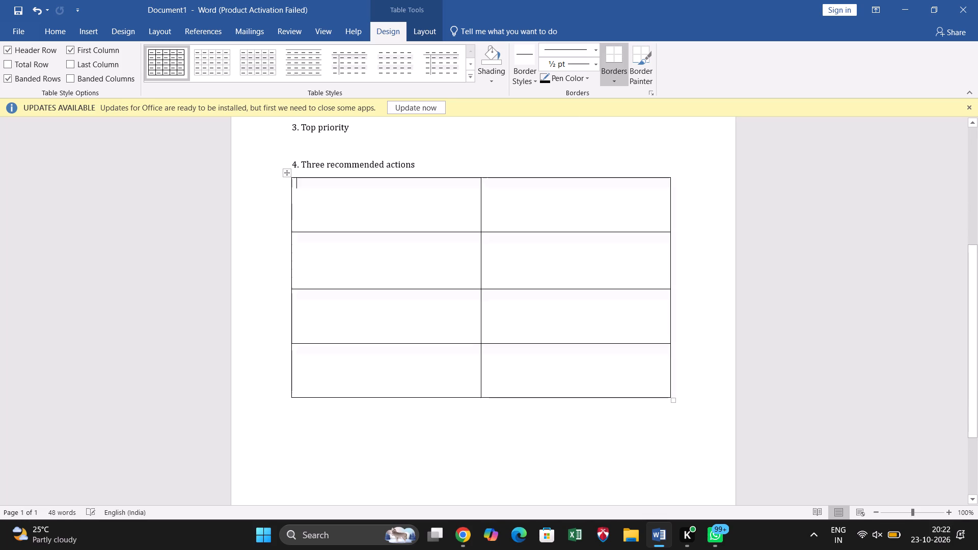
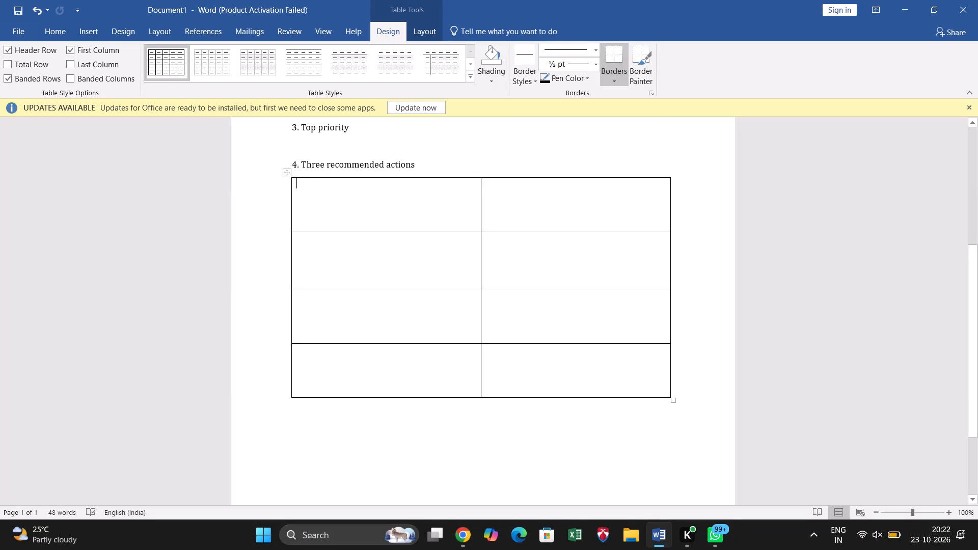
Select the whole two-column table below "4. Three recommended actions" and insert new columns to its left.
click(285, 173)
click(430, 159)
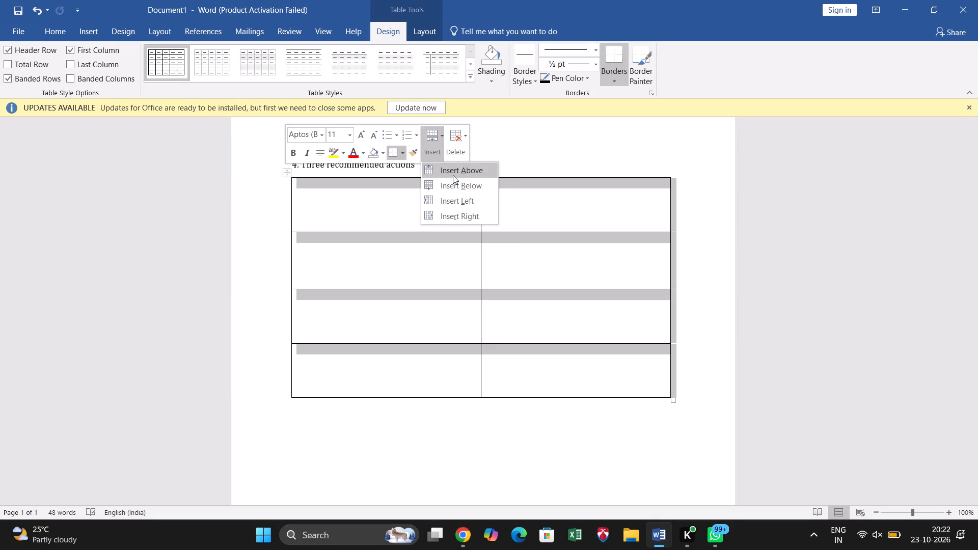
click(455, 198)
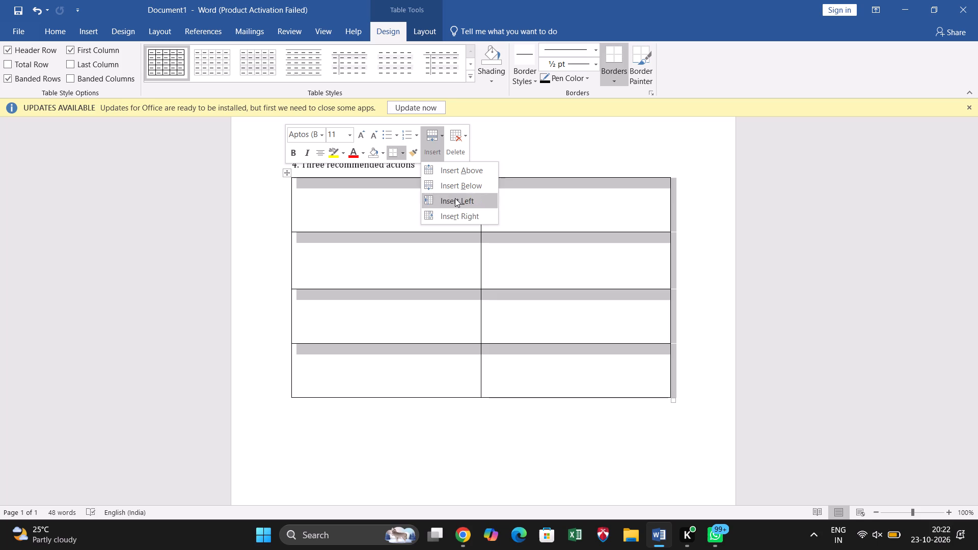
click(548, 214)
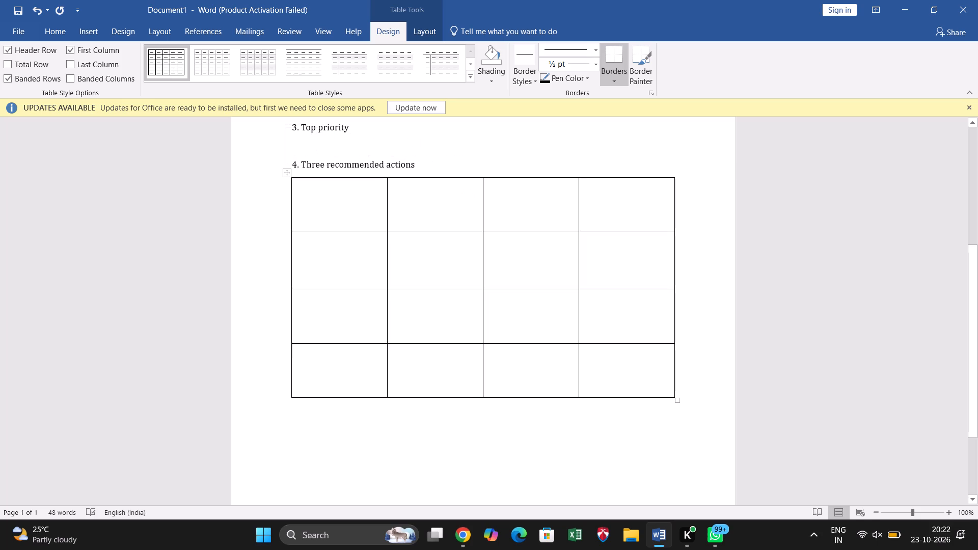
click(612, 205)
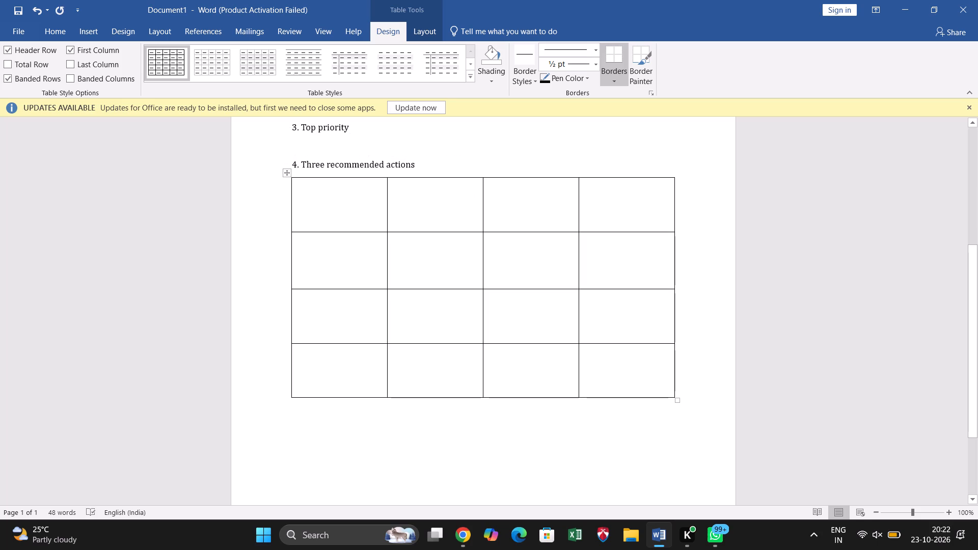
Delete the entire table below "4. Three recommended actions".
click(290, 173)
click(458, 144)
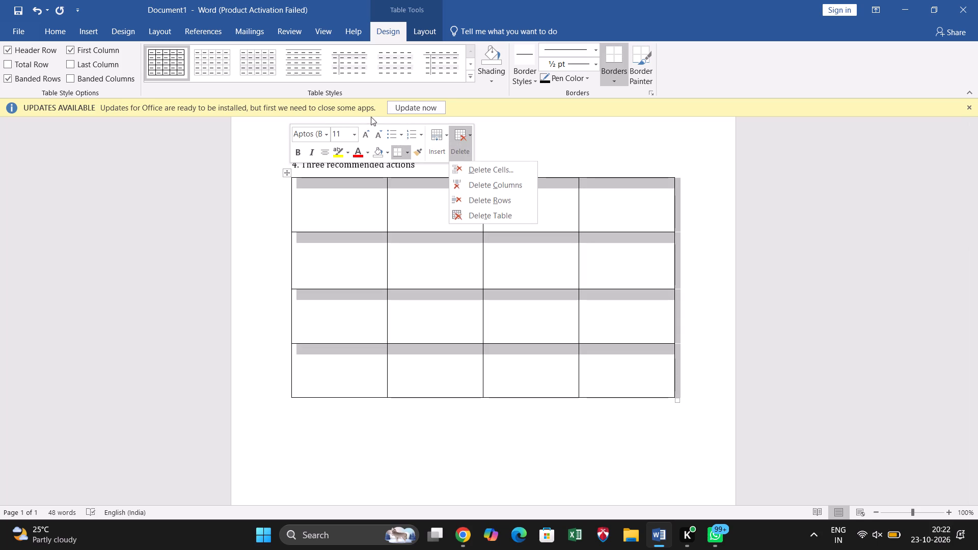
click(496, 212)
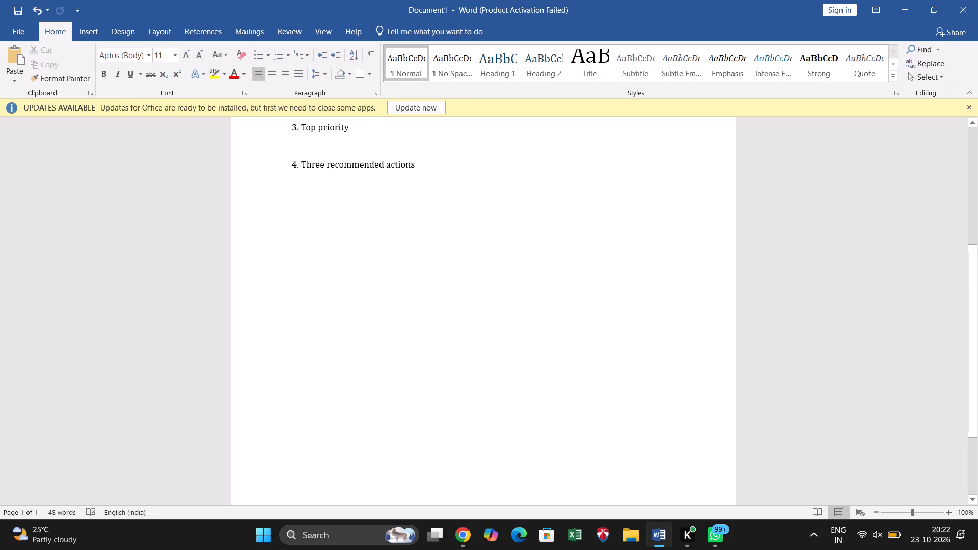
Insert a table with three columns and four rows below "4. Three recommended actions".
click(90, 25)
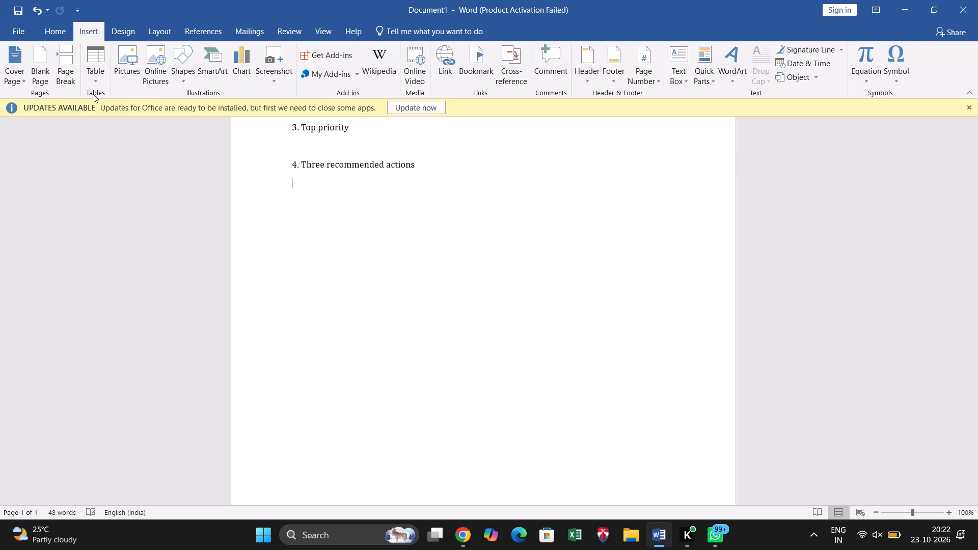
click(90, 59)
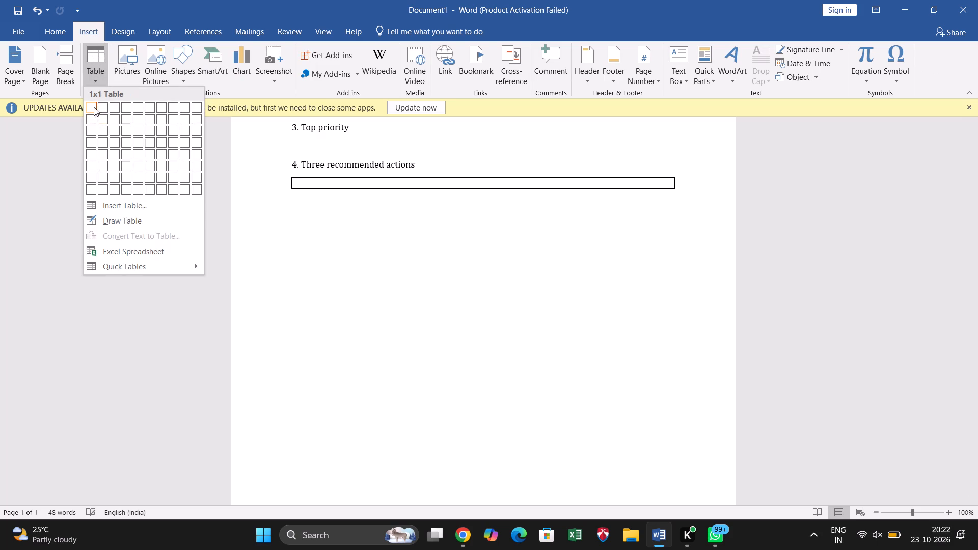
drag(90, 104, 115, 146)
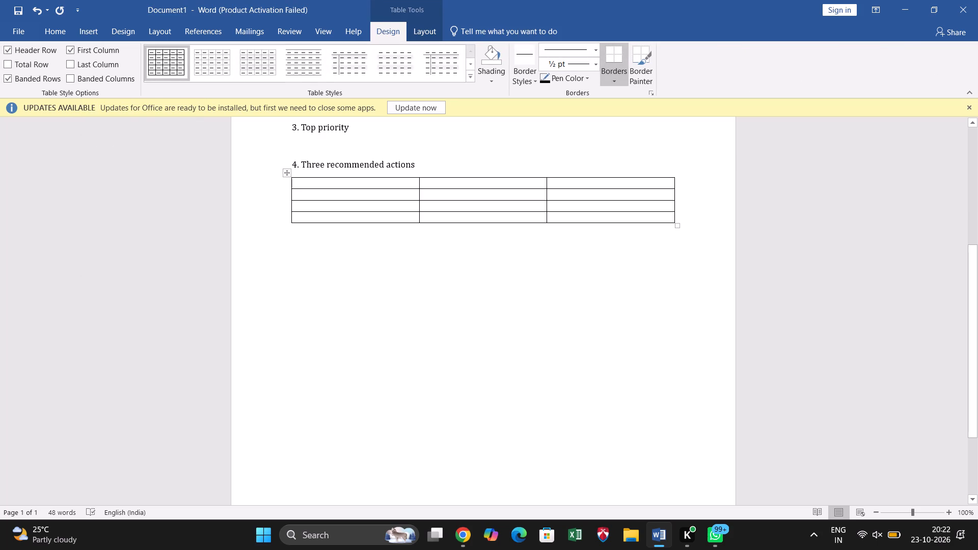
Enlarge the three-column table vertically so its four rows are much taller, making it slightly narrower than the text area.
drag(678, 228, 648, 349)
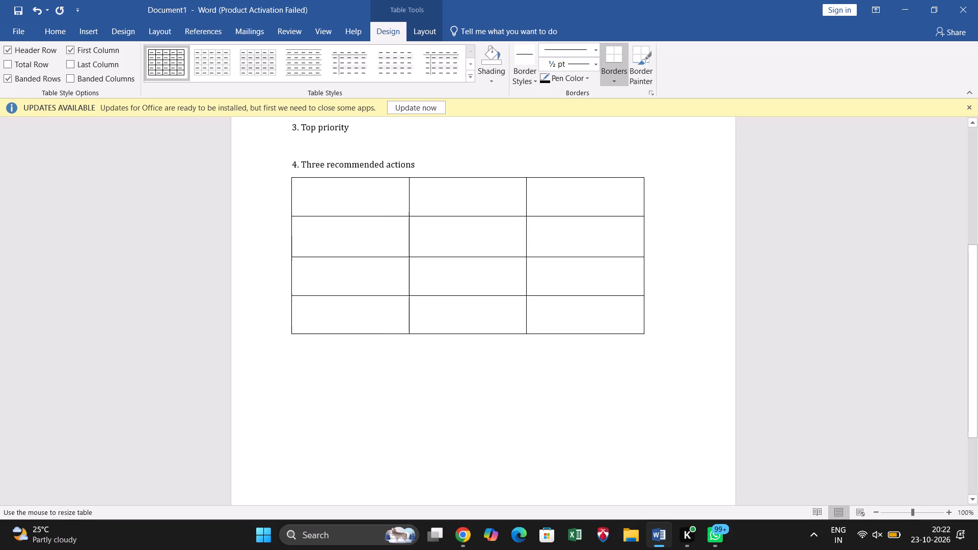
drag(648, 349, 644, 434)
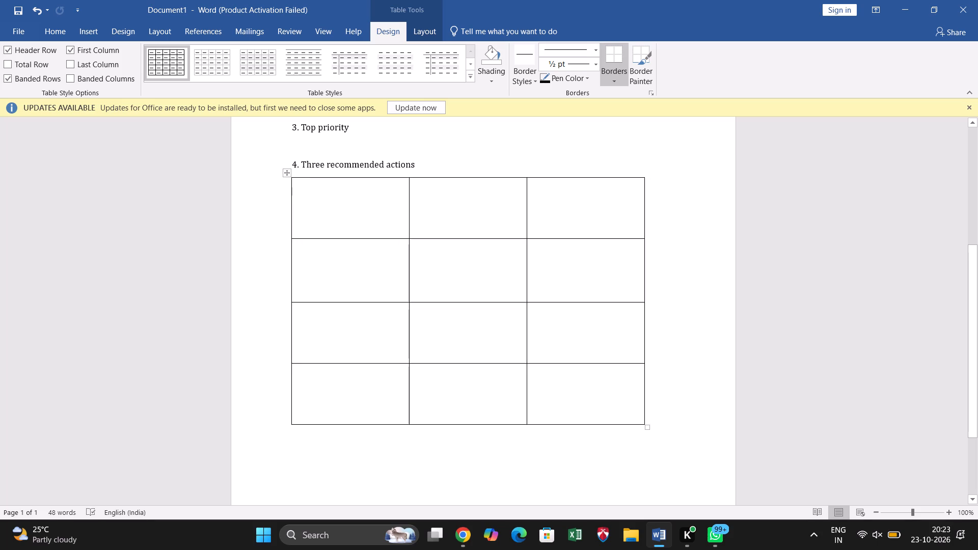
Narrow the table's first column to a slim numbering column, giving the freed width to the middle column.
drag(409, 284, 348, 293)
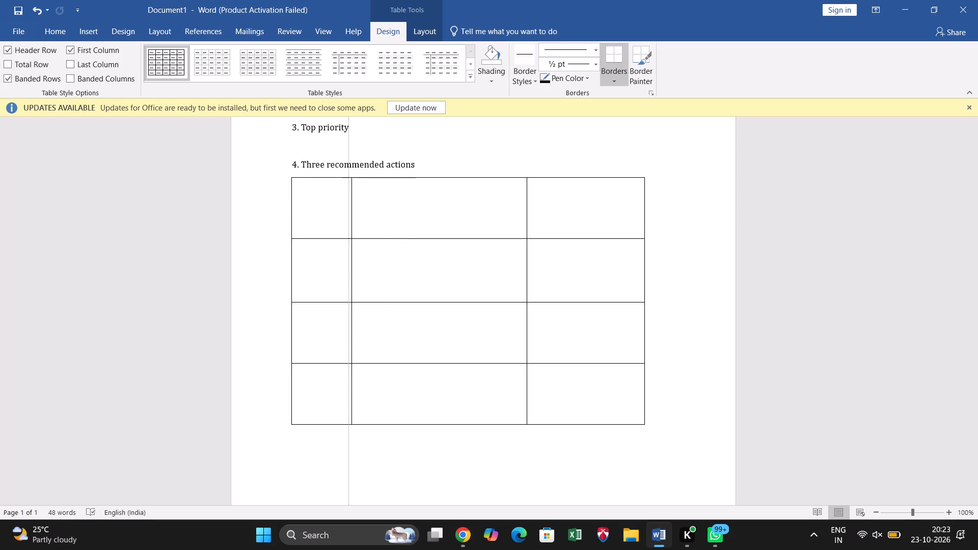
drag(348, 293, 336, 299)
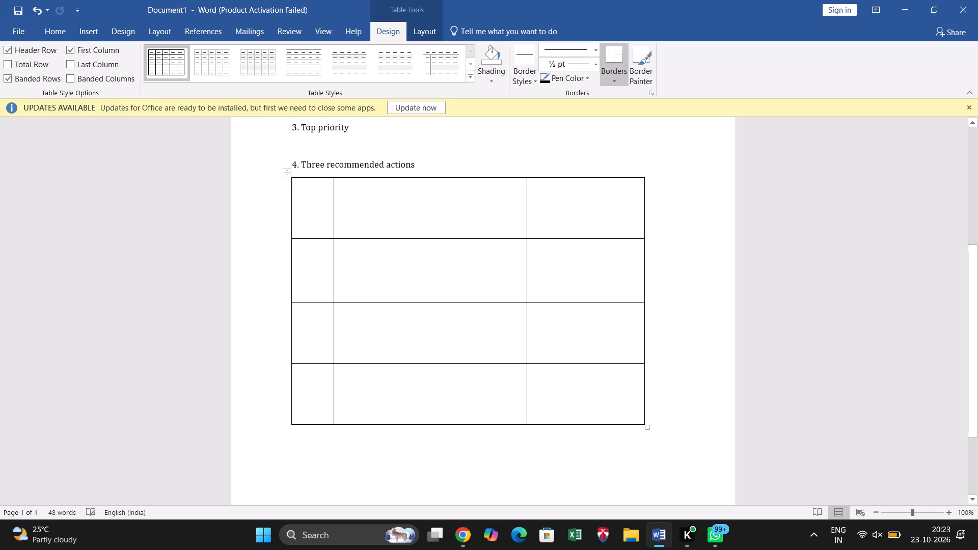
Enter "#" in the first cell of the table's top row and centre it horizontally.
click(313, 211)
key(shift+numbersign)
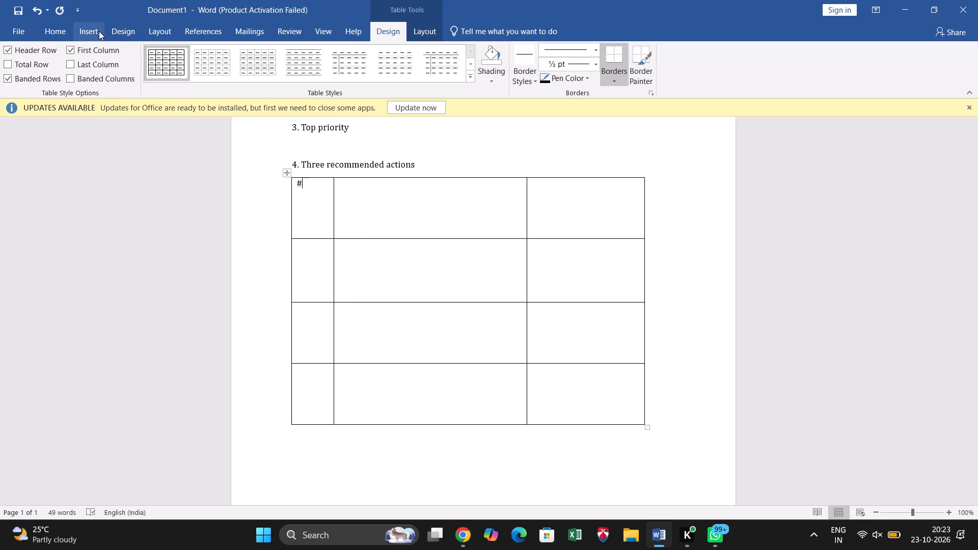
click(65, 32)
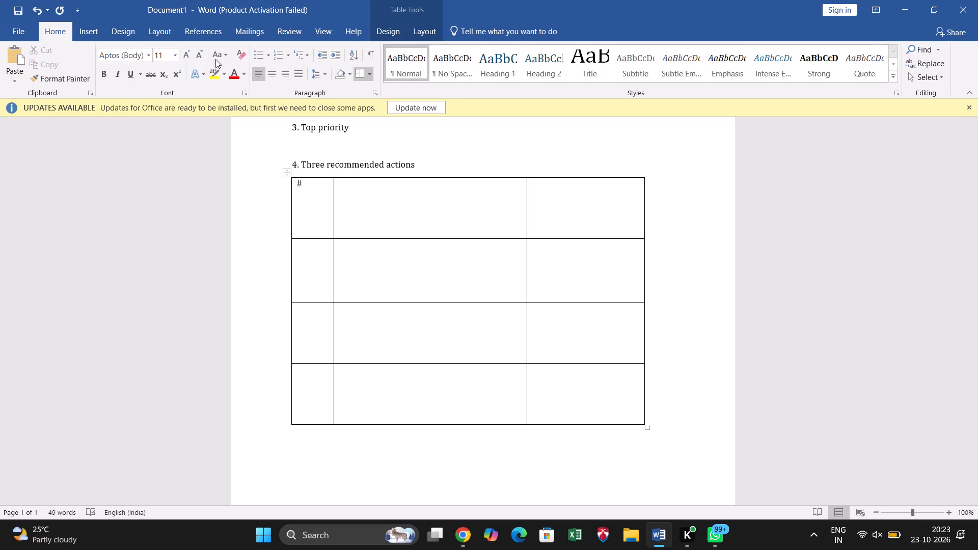
click(271, 73)
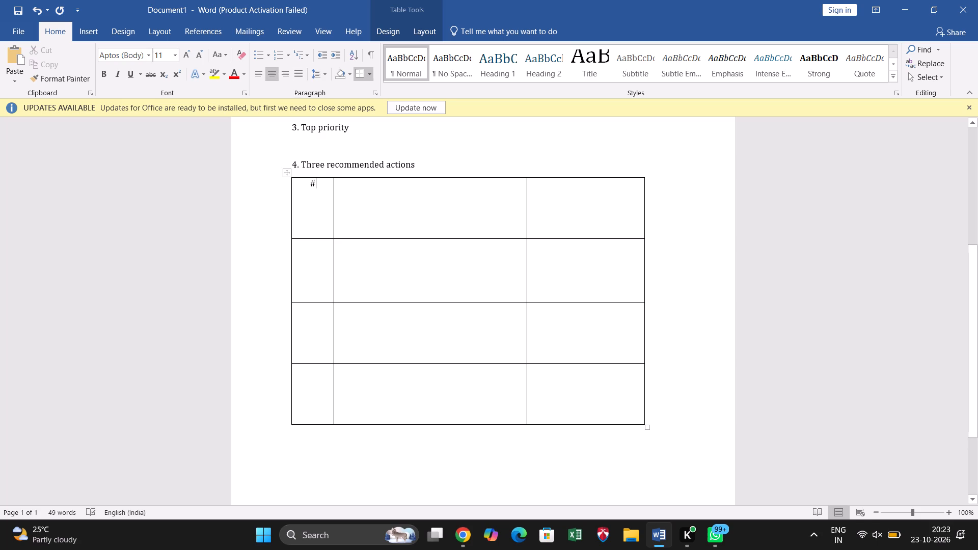
Reduce the height of the table's top row to a single text line, keeping the three rows below tall.
drag(382, 238, 376, 239)
click(387, 283)
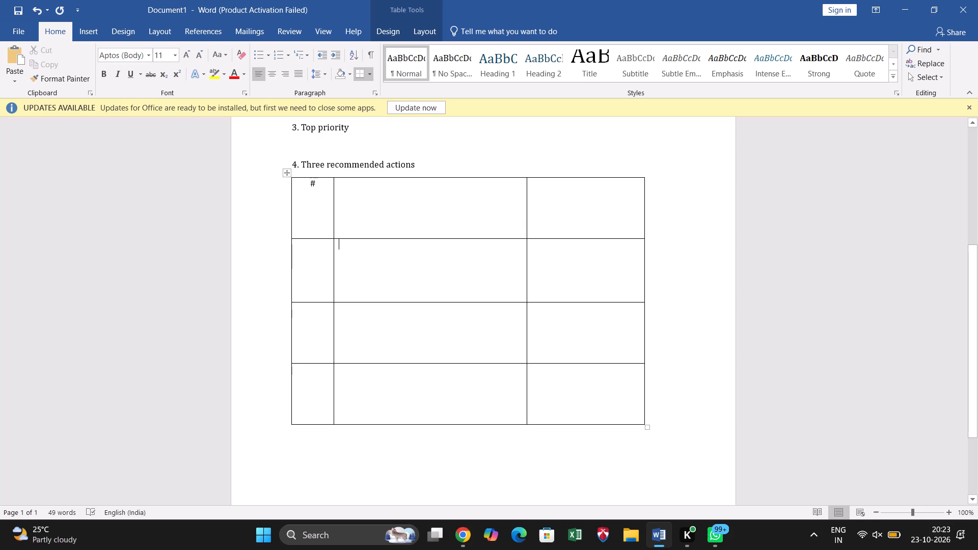
drag(318, 238, 322, 196)
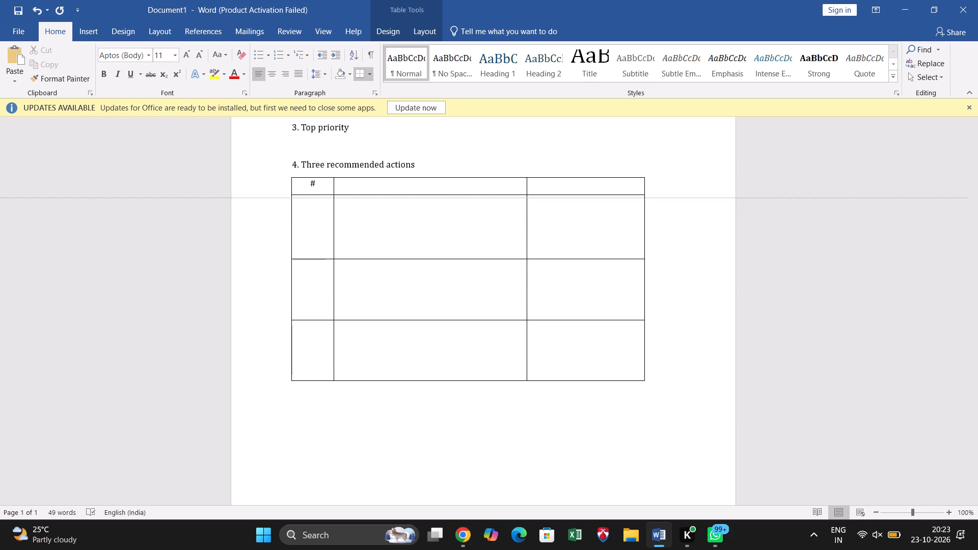
drag(322, 196, 324, 191)
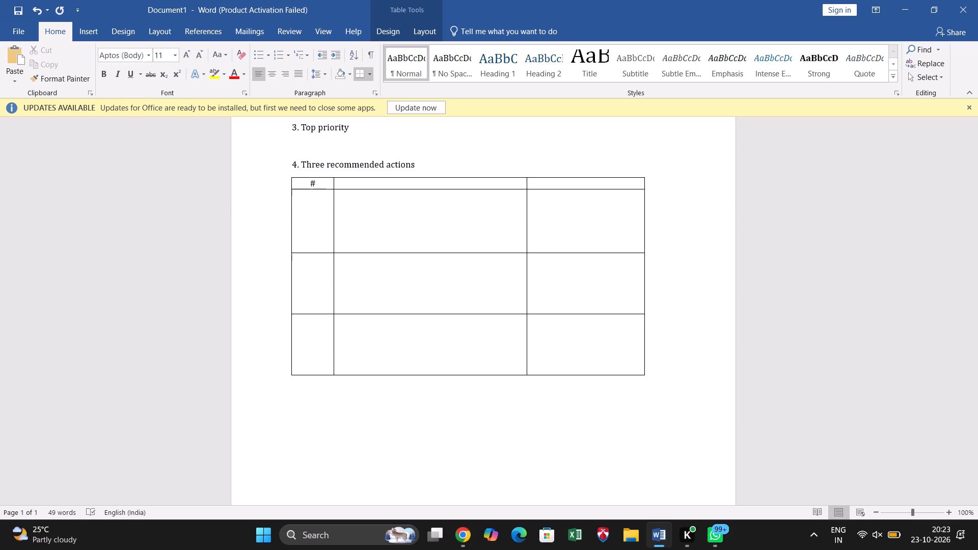
Place the text cursor in the middle cell of the table's top row.
click(367, 183)
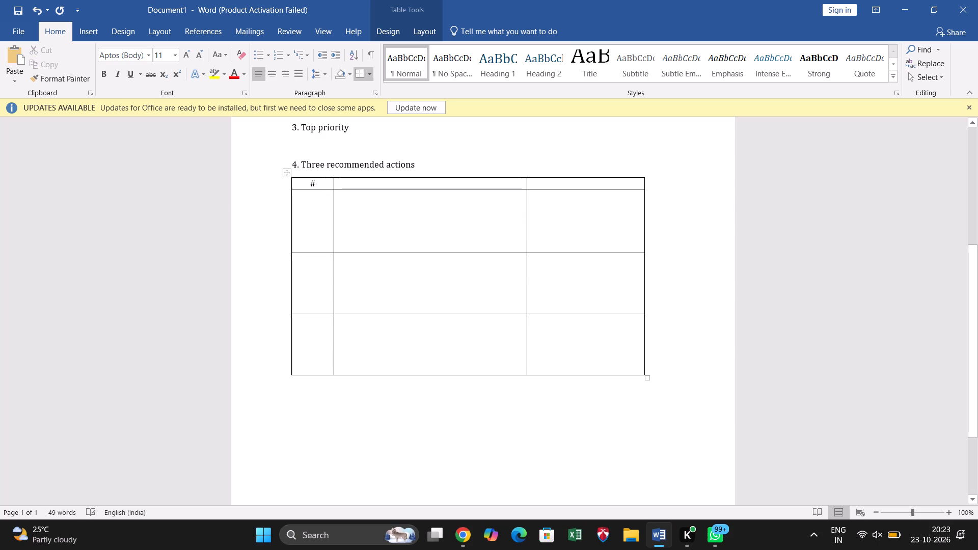
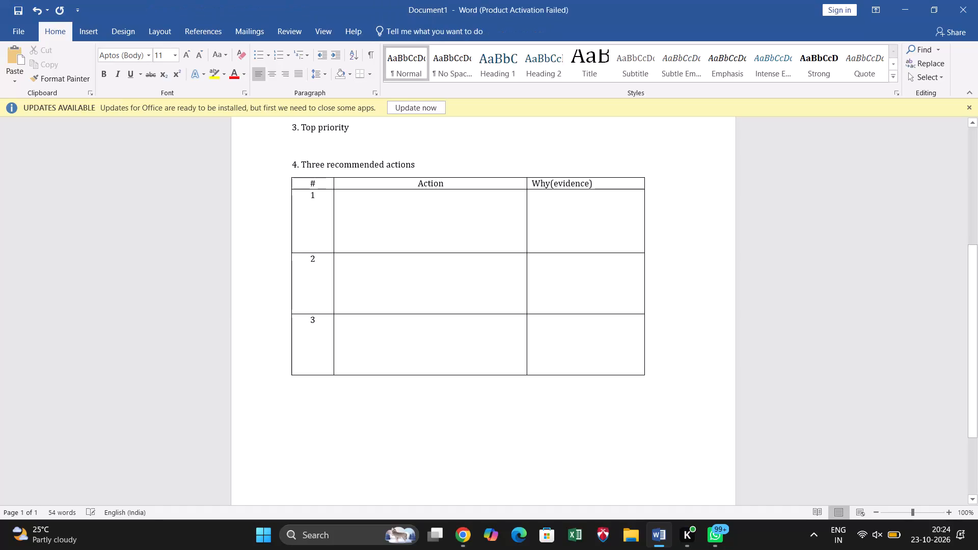
Paste the heading "5. CEO diagnosis (the 60-second headline you will present)" on a new line below the table.
key(Return)
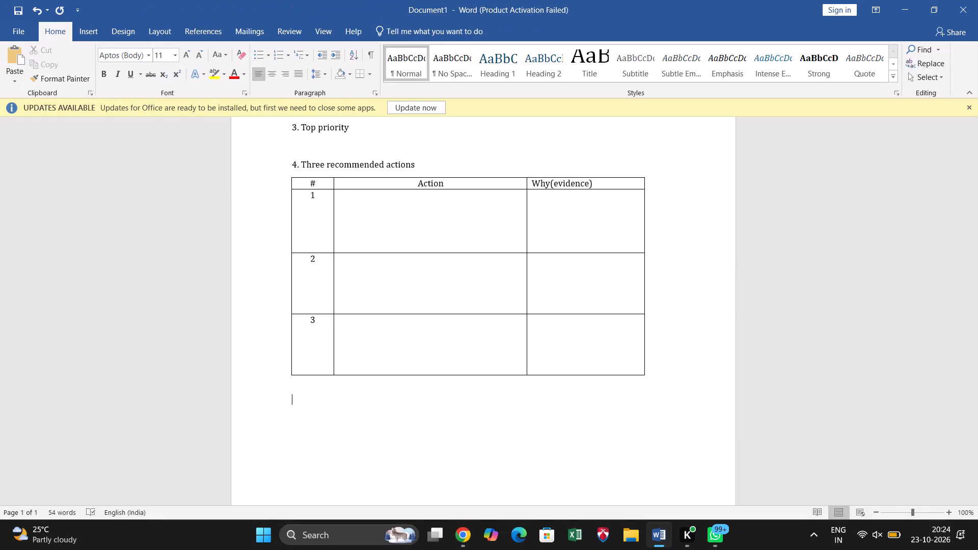
key(ctrl+v)
Make all five numbered section headings bold, from "1. Biggest problem" through "5. CEO diagnosis".
drag(533, 399, 276, 404)
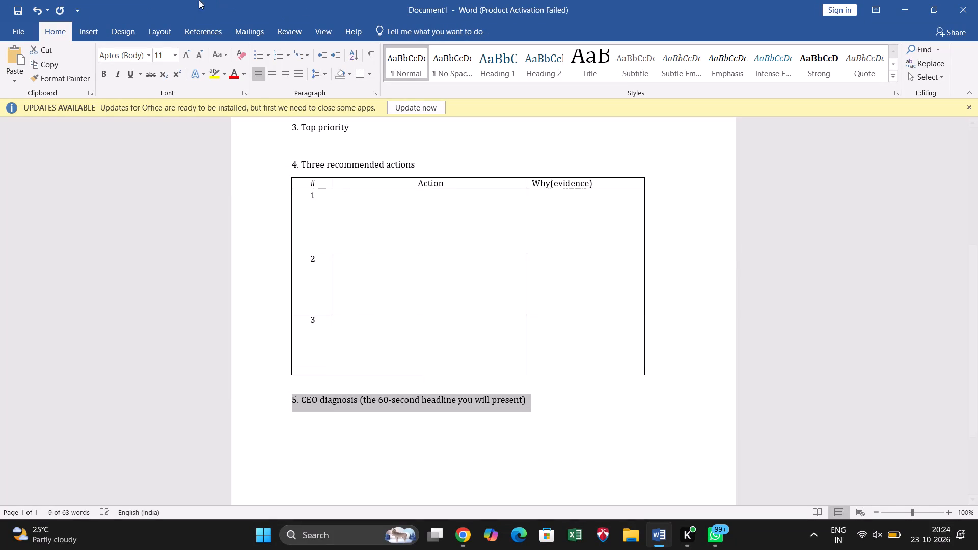
click(108, 71)
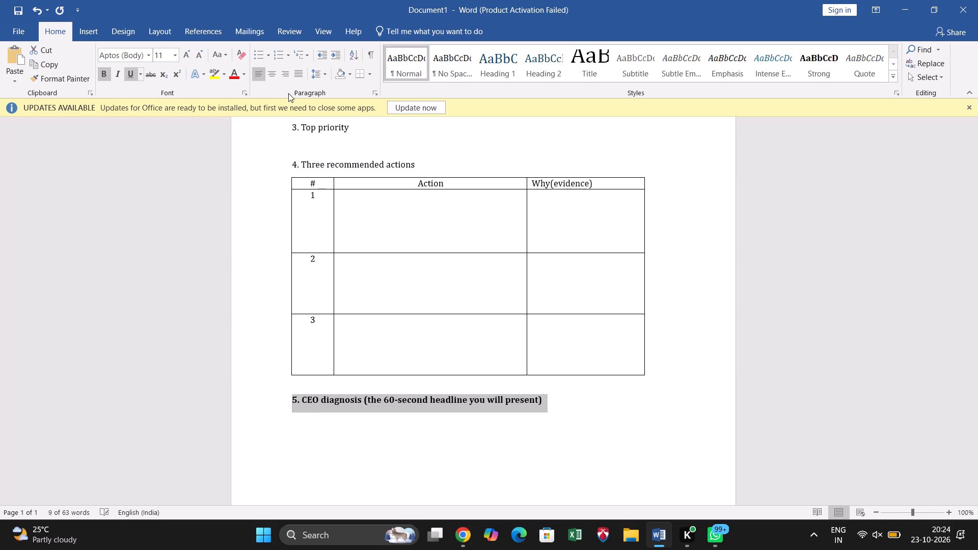
drag(424, 167, 231, 161)
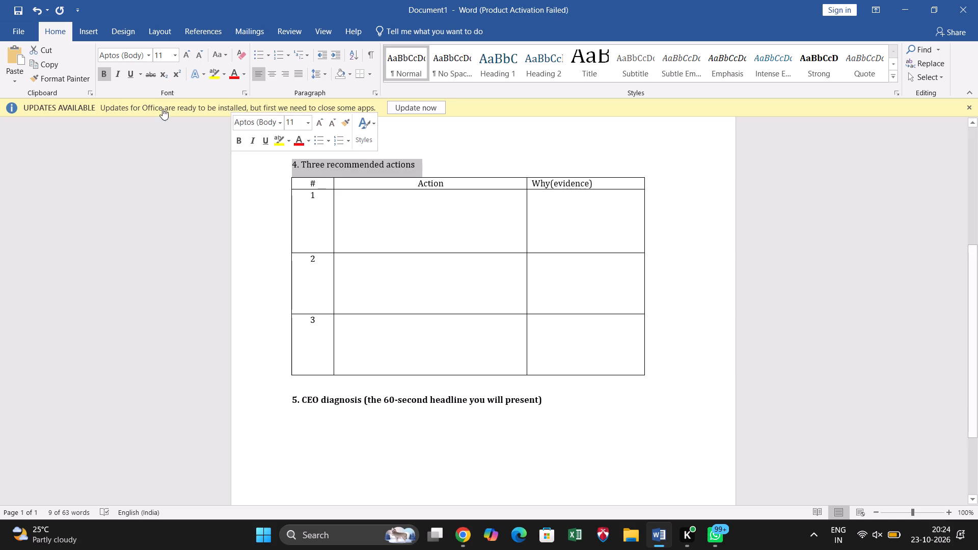
click(105, 69)
drag(368, 124, 263, 125)
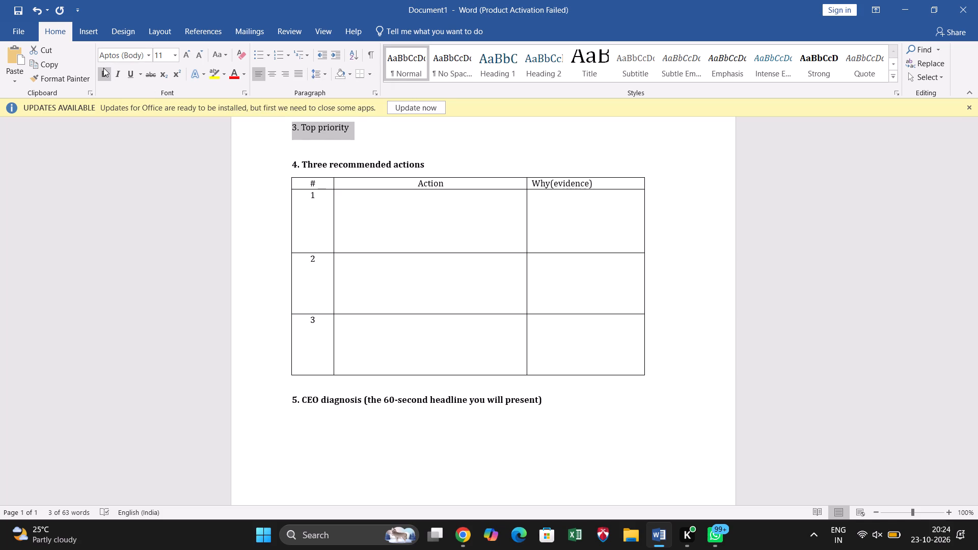
click(103, 68)
scroll(382, 193, up, 3)
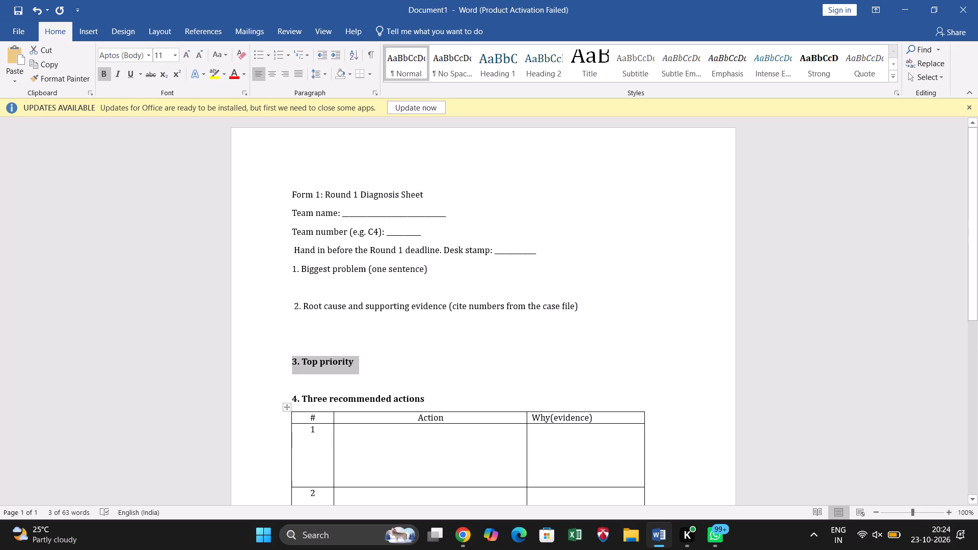
drag(289, 272, 472, 272)
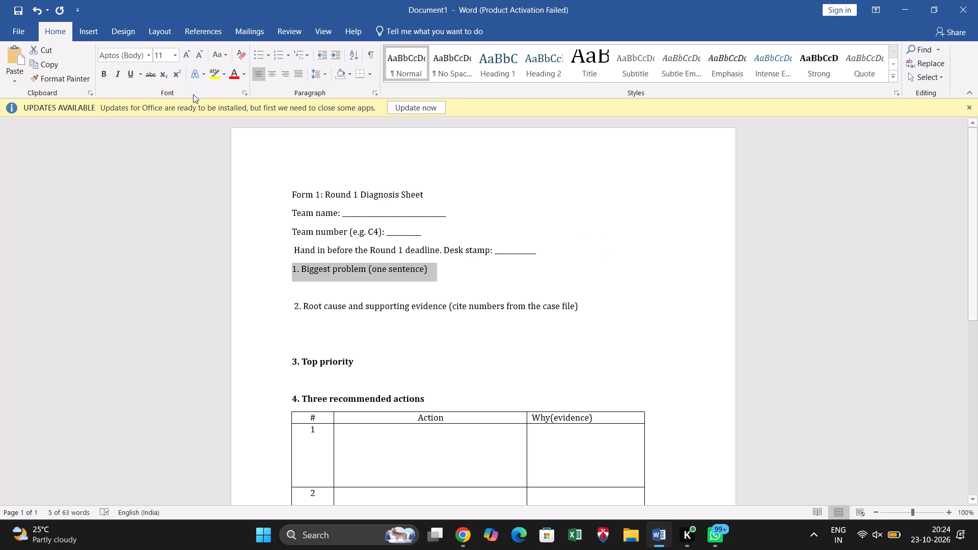
click(108, 73)
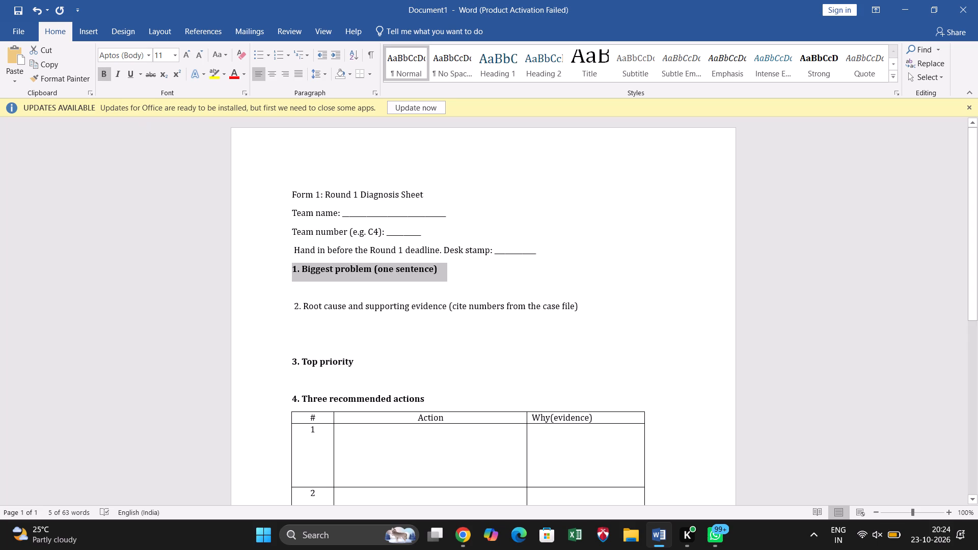
drag(291, 309, 642, 316)
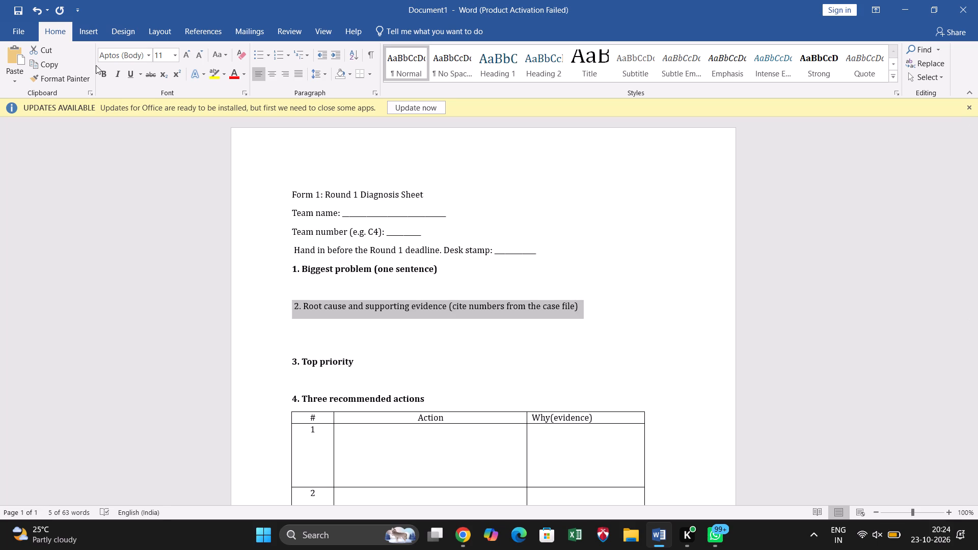
click(105, 74)
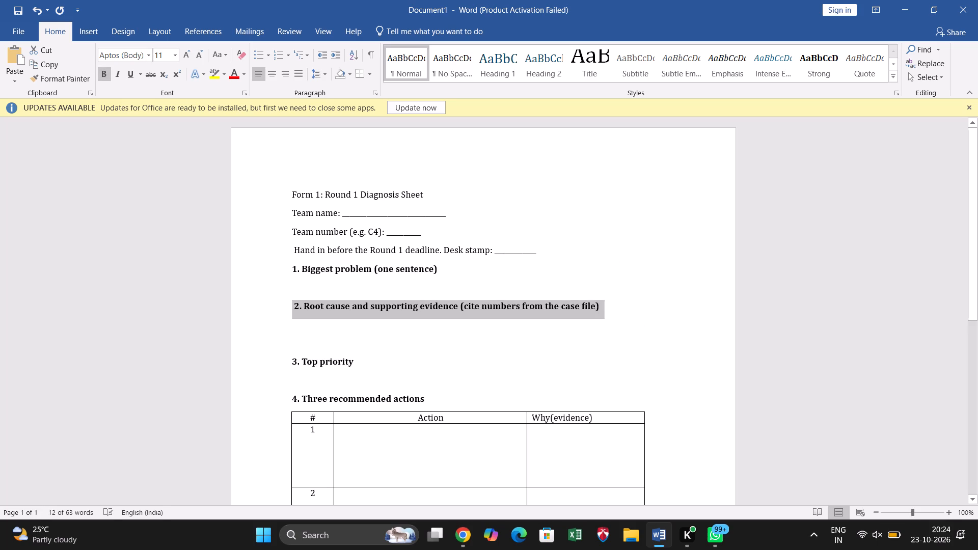
click(577, 194)
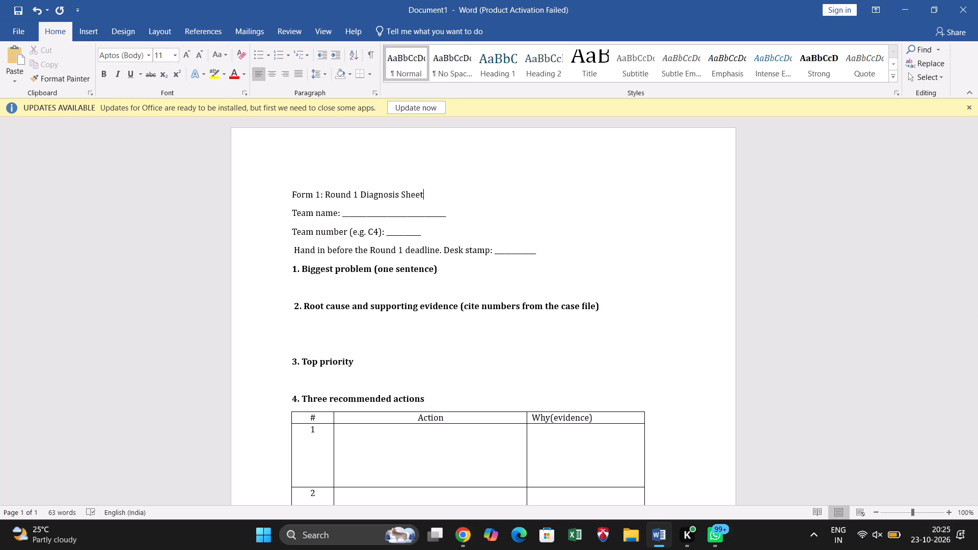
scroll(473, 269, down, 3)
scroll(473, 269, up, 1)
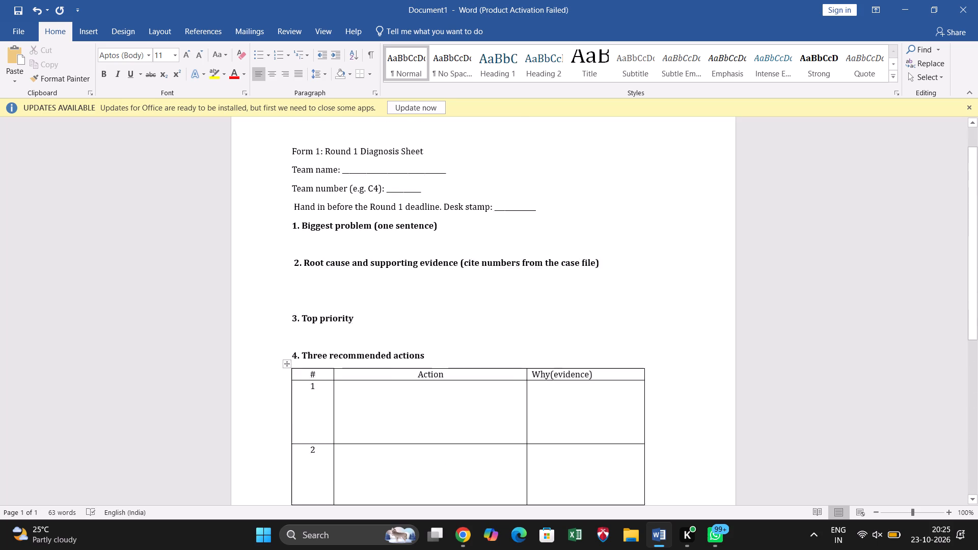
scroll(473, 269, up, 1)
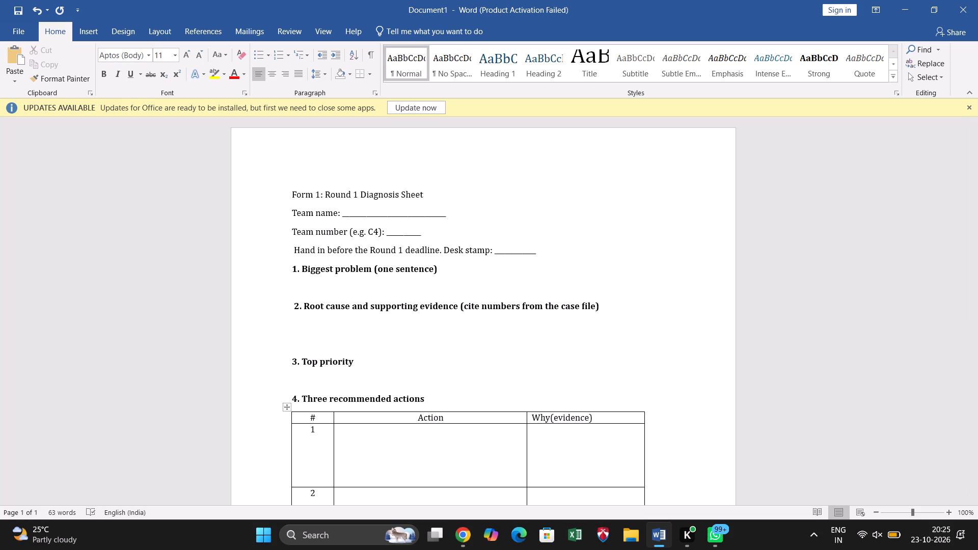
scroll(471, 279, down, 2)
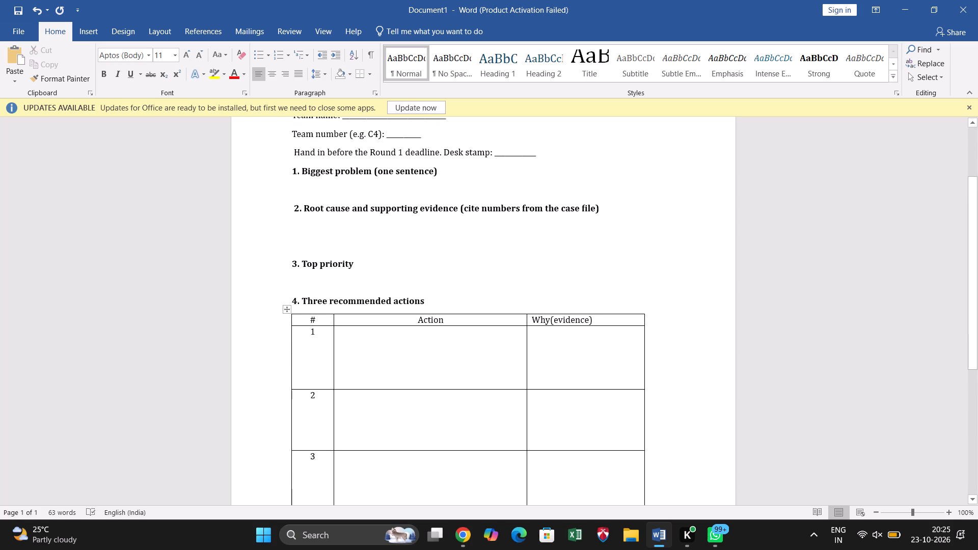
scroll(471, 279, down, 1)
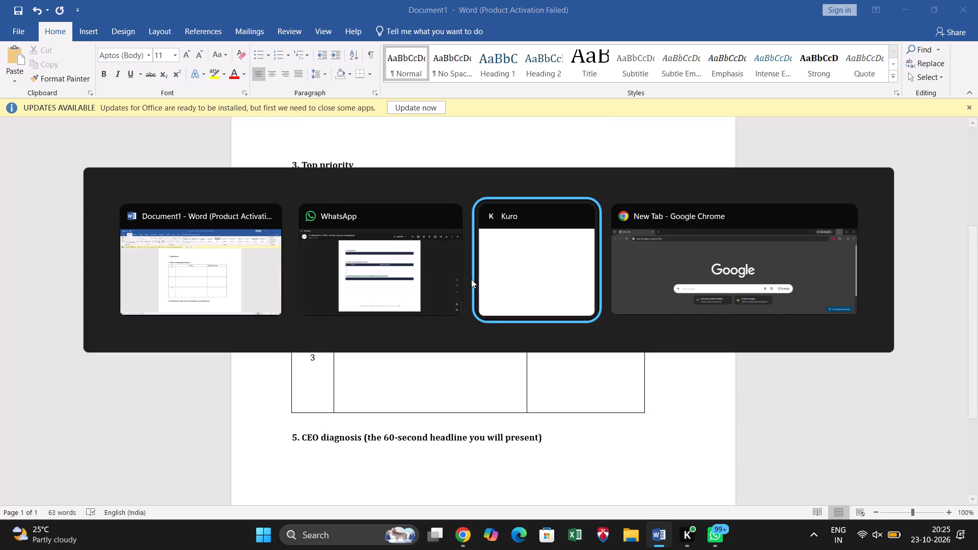
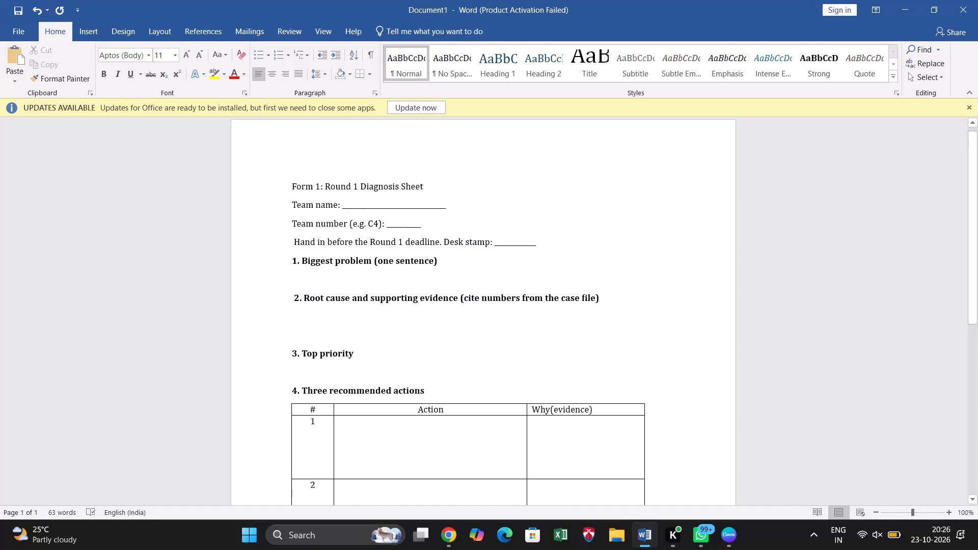
Replace the blank underline after "Team name:" with the team name "Sapiens".
scroll(487, 208, up, 9)
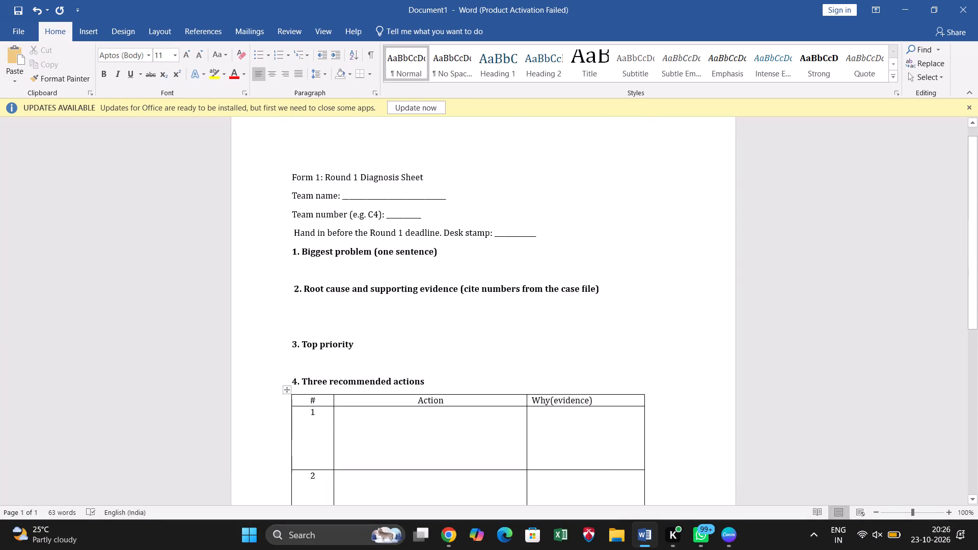
click(434, 197)
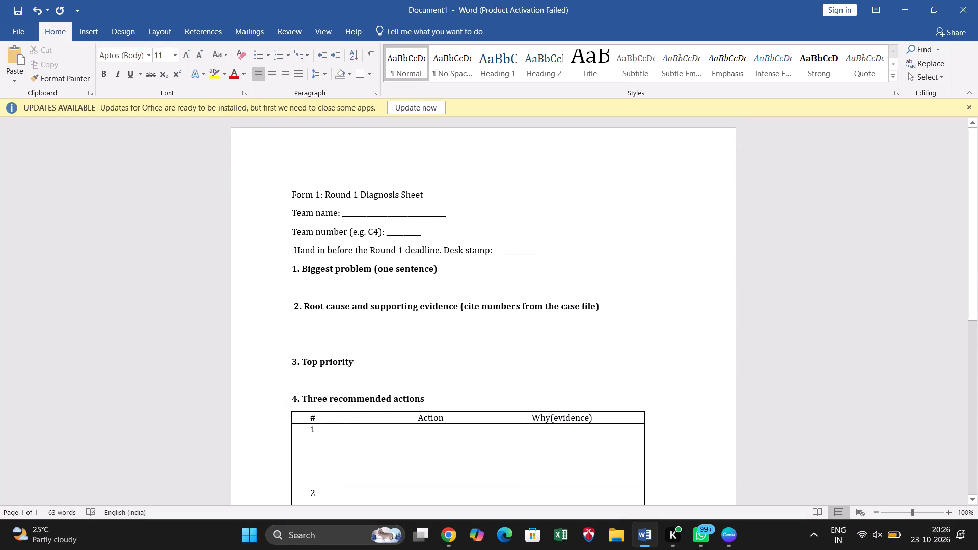
click(381, 214)
click(451, 218)
key(BackSpace)
key(BackSpace)
key(BackSpace)
key(BackSpace)
key(BackSpace)
key(BackSpace)
key(BackSpace)
key(BackSpace)
key(BackSpace)
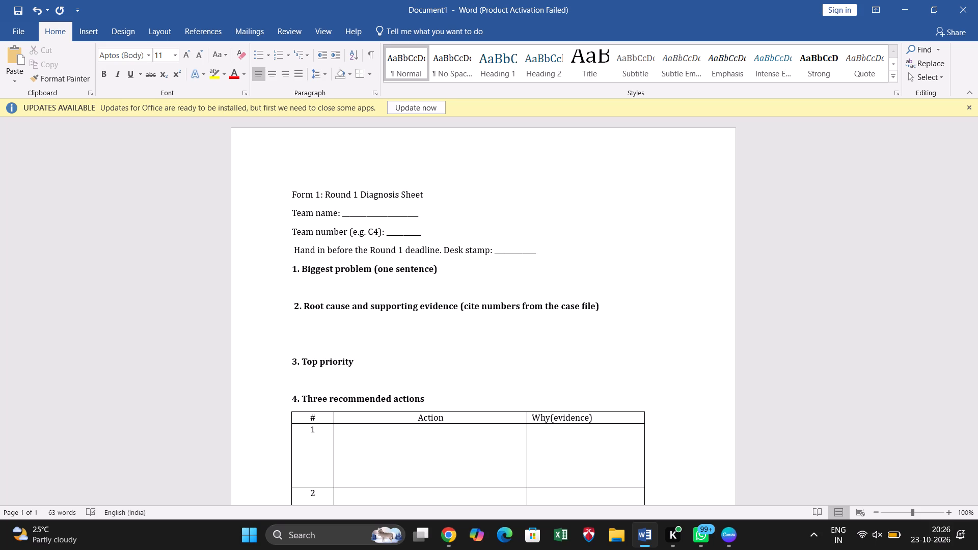
key(BackSpace)
key(BackSpace)
key(BackSpace)
key(BackSpace)
key(BackSpace)
key(BackSpace)
key(BackSpace)
key(BackSpace)
key(BackSpace)
key(BackSpace)
key(BackSpace)
key(BackSpace)
key(BackSpace)
key(BackSpace)
key(BackSpace)
key(BackSpace)
key(BackSpace)
key(BackSpace)
key(BackSpace)
key(BackSpace)
key(BackSpace)
key(BackSpace)
key(BackSpace)
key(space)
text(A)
Fill in "Sapiens" as the team name in place of the stray letter on the Team name line.
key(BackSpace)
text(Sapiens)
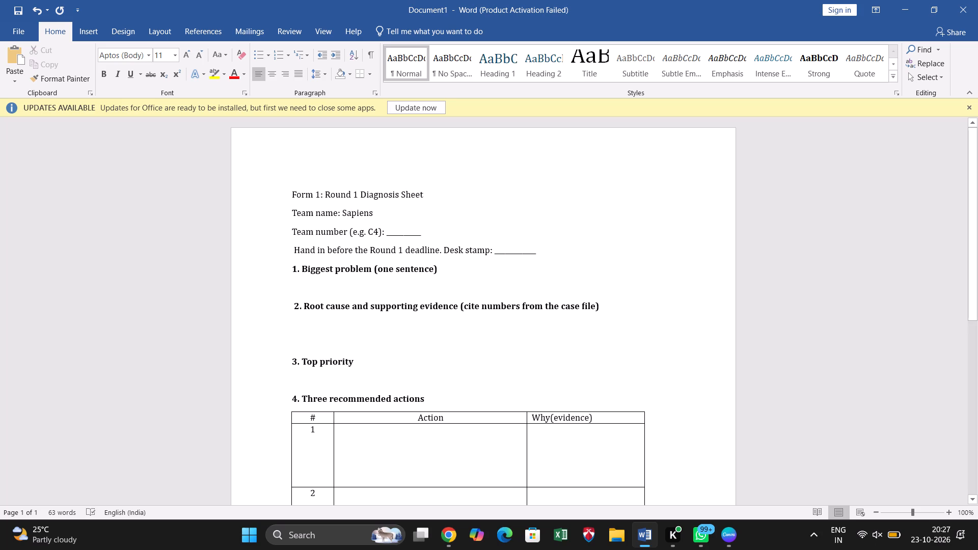
Shorten the team number line to "Team number: " by removing the "(e.g. C4)" example and the underscore blank.
click(418, 231)
key(BackSpace)
key(BackSpace)
key(BackSpace)
key(BackSpace)
key(BackSpace)
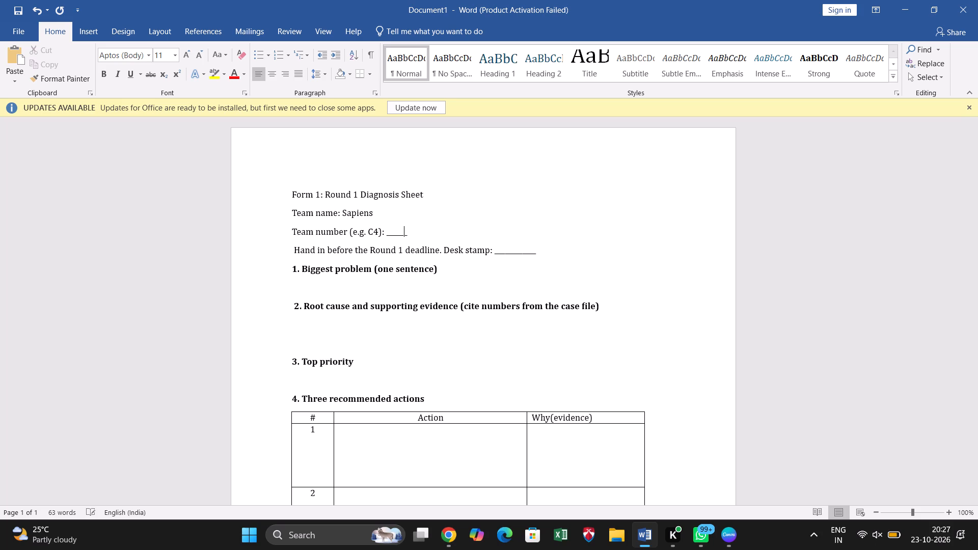
key(BackSpace)
key(BackSpace)
key(BackSpace)
key(BackSpace)
key(BackSpace)
key(BackSpace)
key(BackSpace)
key(BackSpace)
key(BackSpace)
key(BackSpace)
key(BackSpace)
key(BackSpace)
key(BackSpace)
key(BackSpace)
key(BackSpace)
key(BackSpace)
key(shift+colon)
key(space)
click(370, 236)
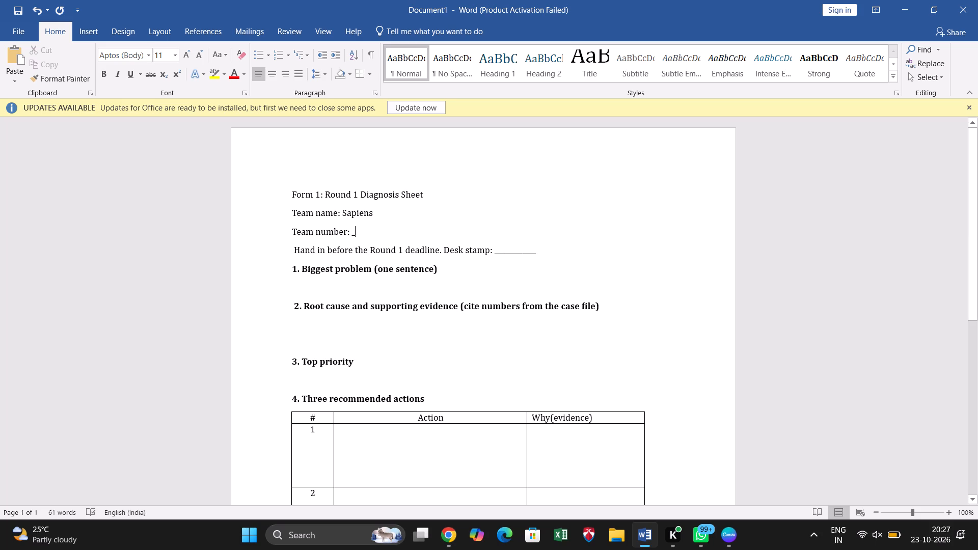
key(BackSpace)
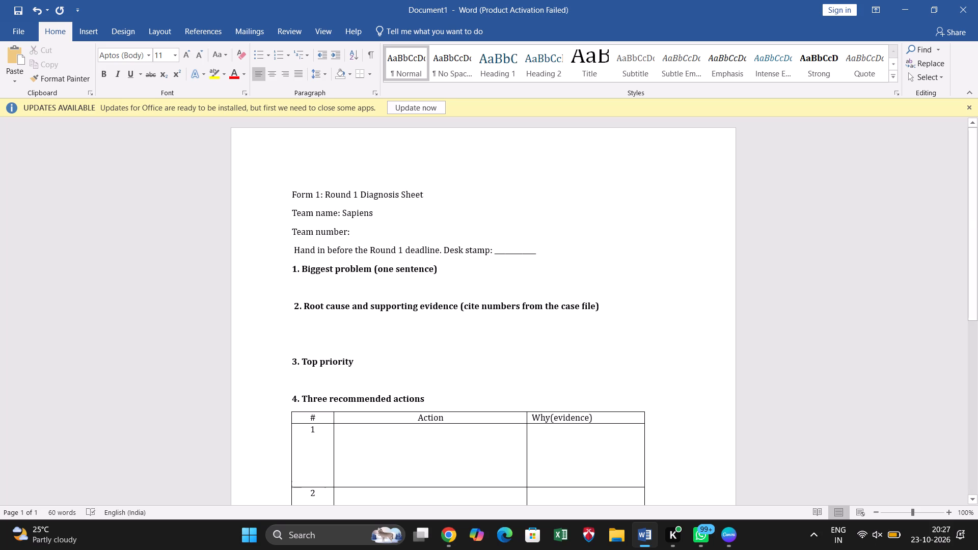
Remove the leading space before "Hand in before the Round 1 deadline" so the line aligns with those above.
click(538, 253)
click(293, 250)
key(BackSpace)
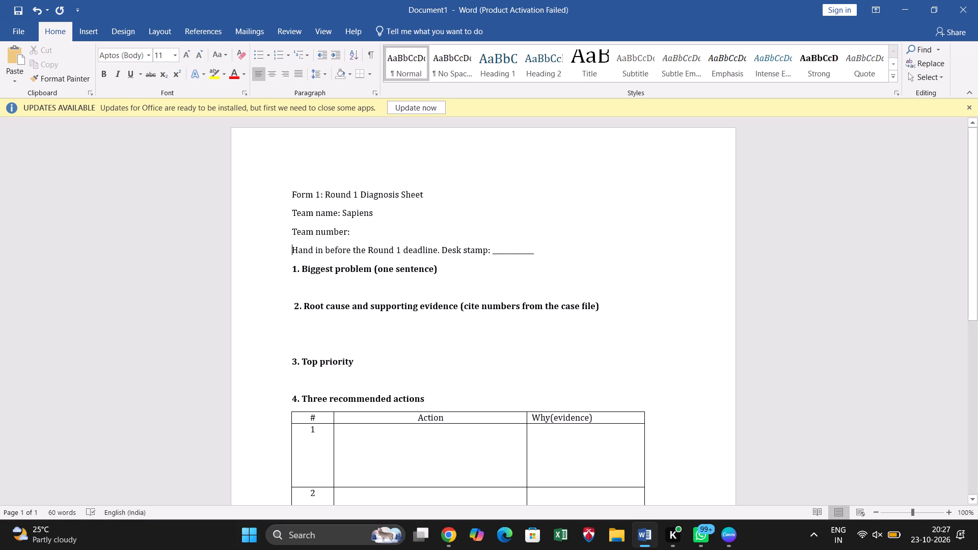
Place the text cursor at the end of the heading "1. Biggest problem (one sentence)".
click(444, 270)
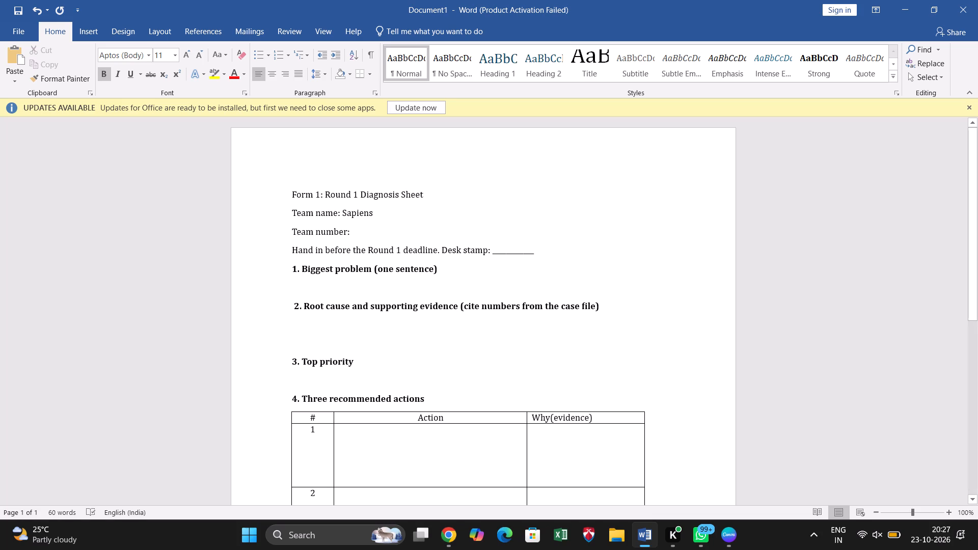
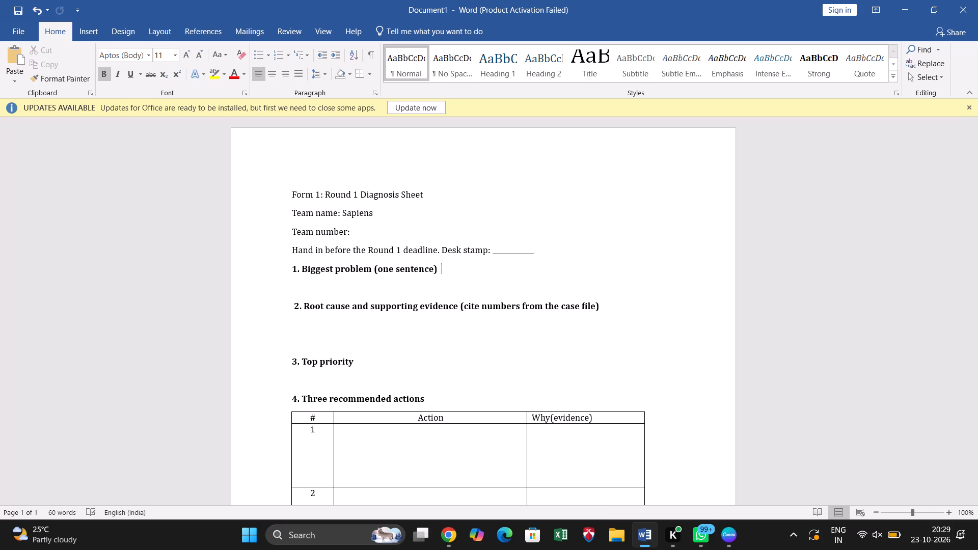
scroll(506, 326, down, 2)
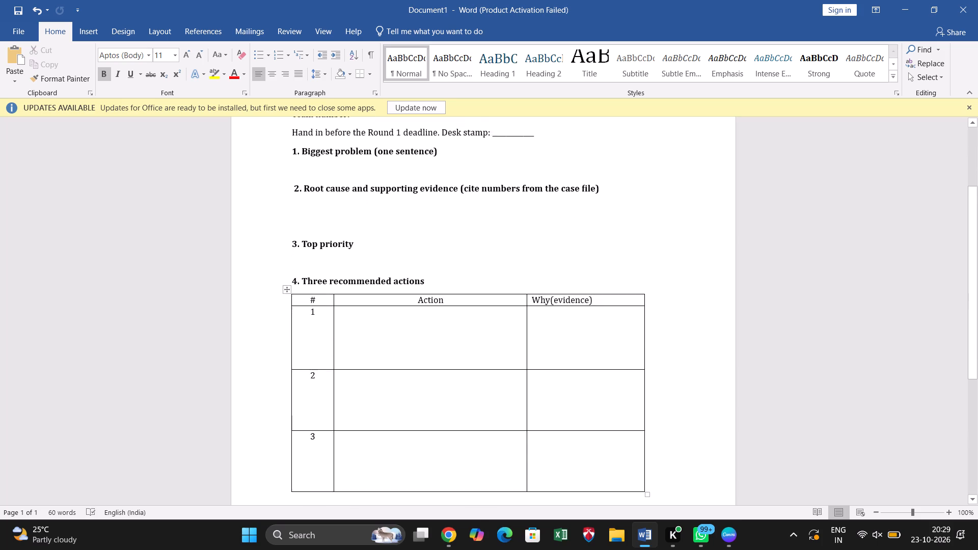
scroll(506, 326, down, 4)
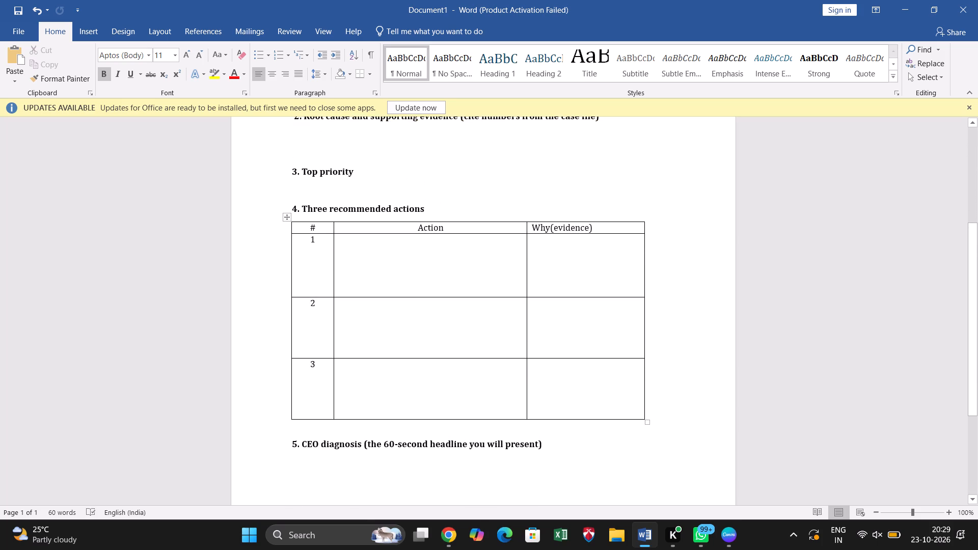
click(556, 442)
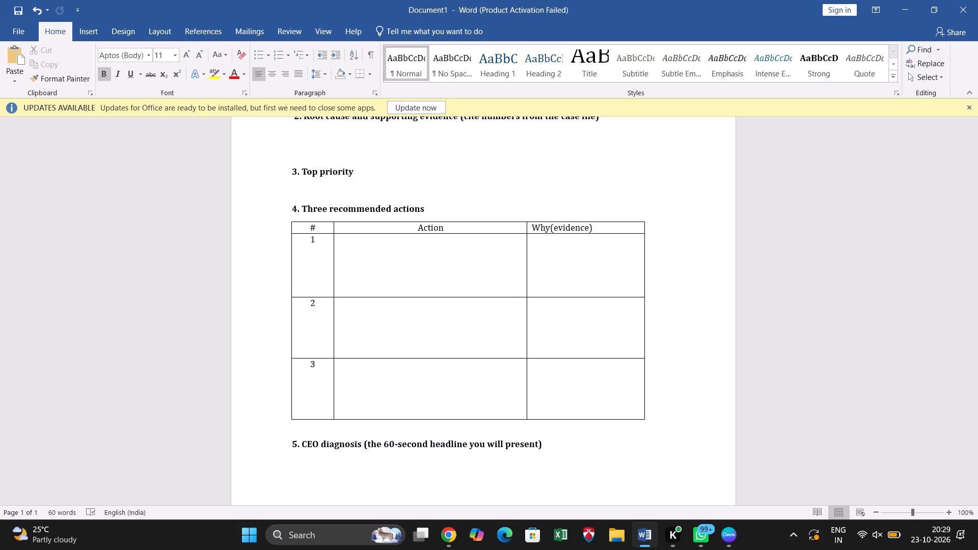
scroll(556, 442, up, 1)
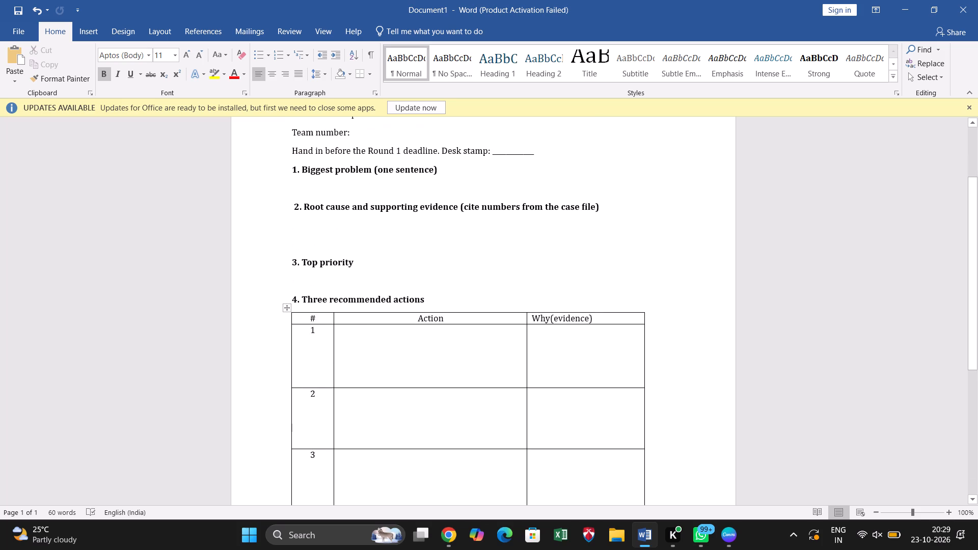
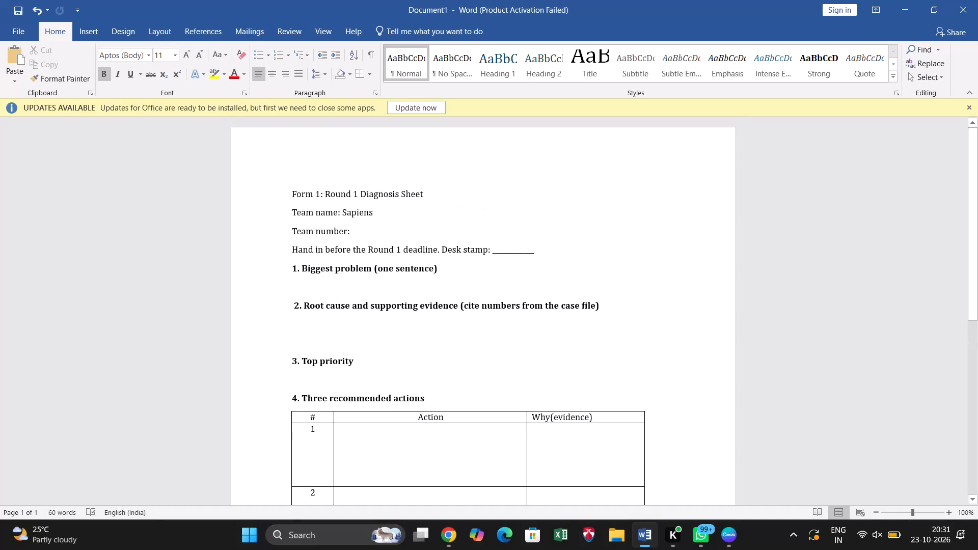
Review the Round 1 Diagnosis Sheet from the team details through the numbered headings and actions table to the CEO diagnosis section.
scroll(480, 260, down, 2)
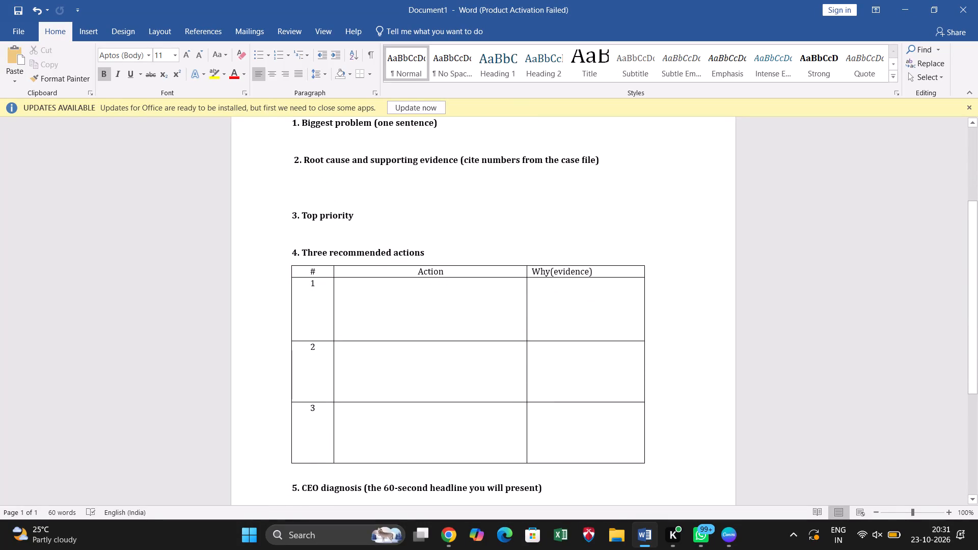
scroll(382, 386, down, 1)
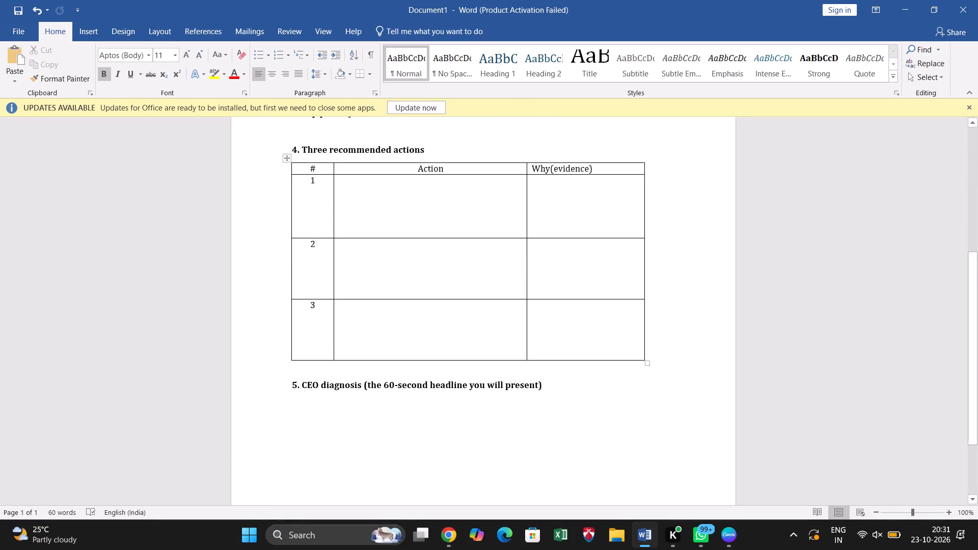
scroll(382, 386, down, 2)
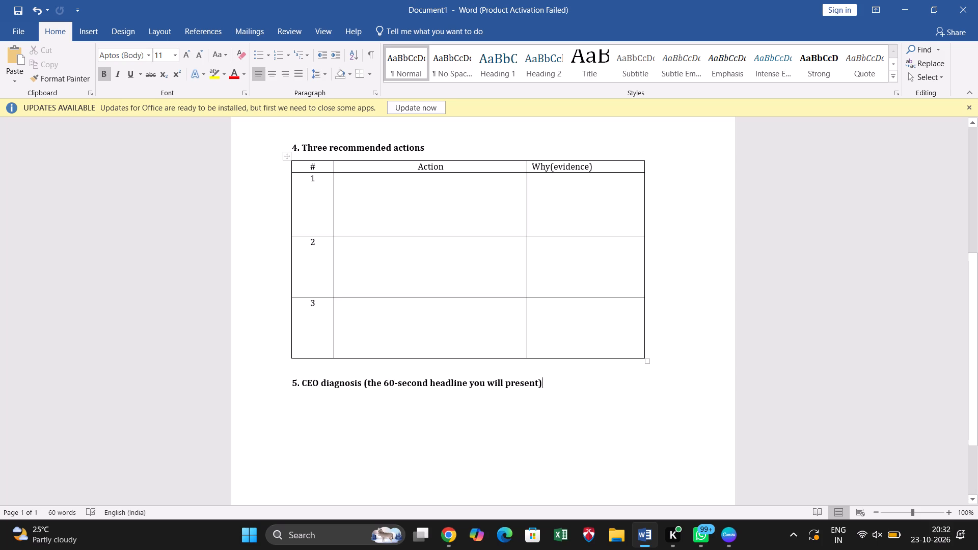
scroll(453, 229, up, 1)
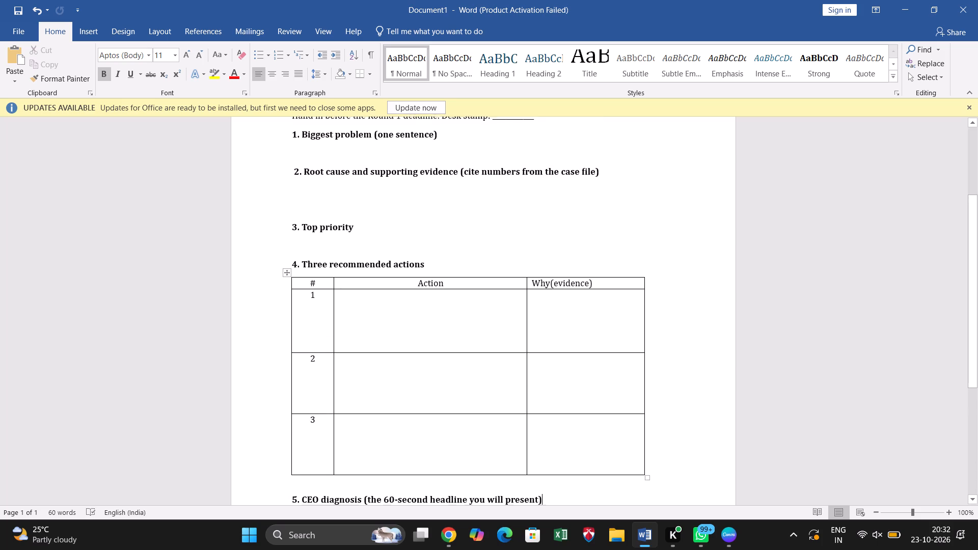
scroll(453, 229, up, 3)
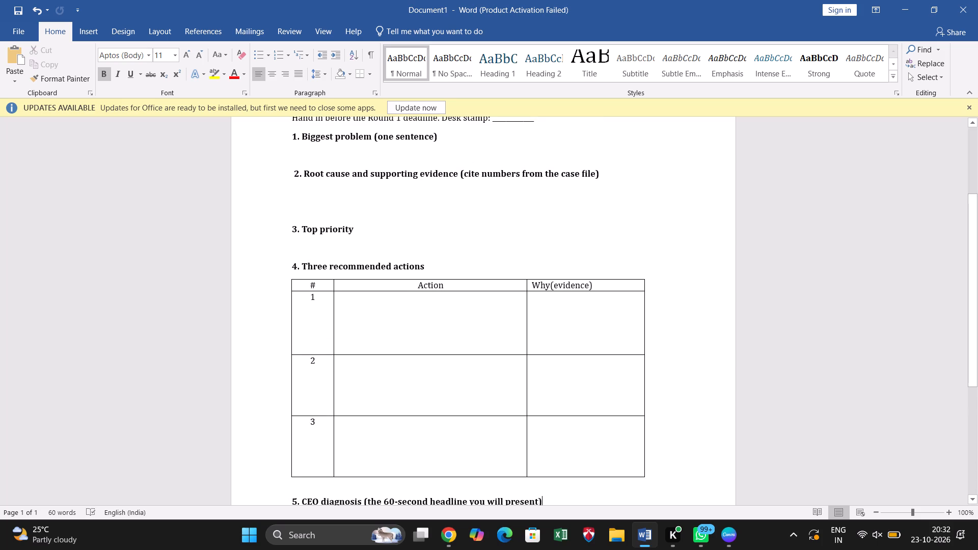
scroll(453, 229, up, 3)
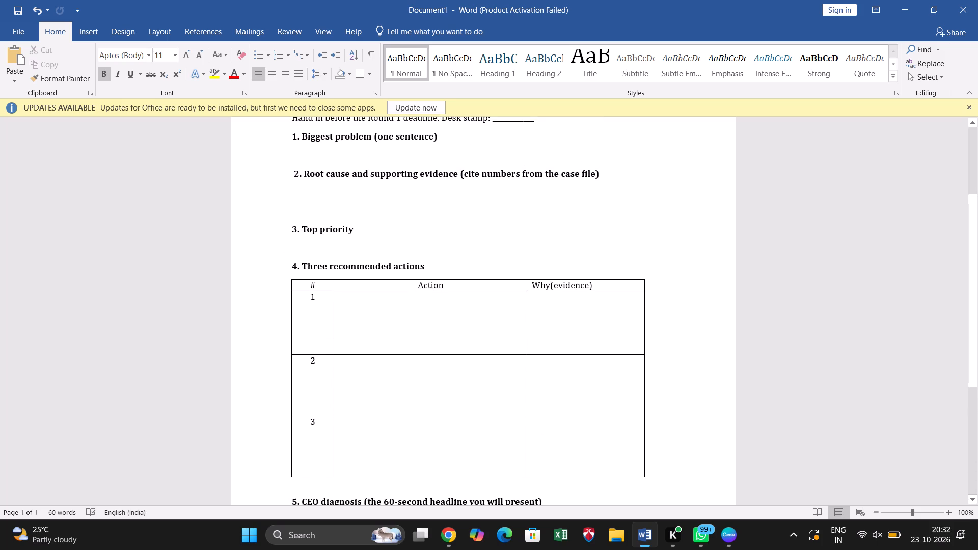
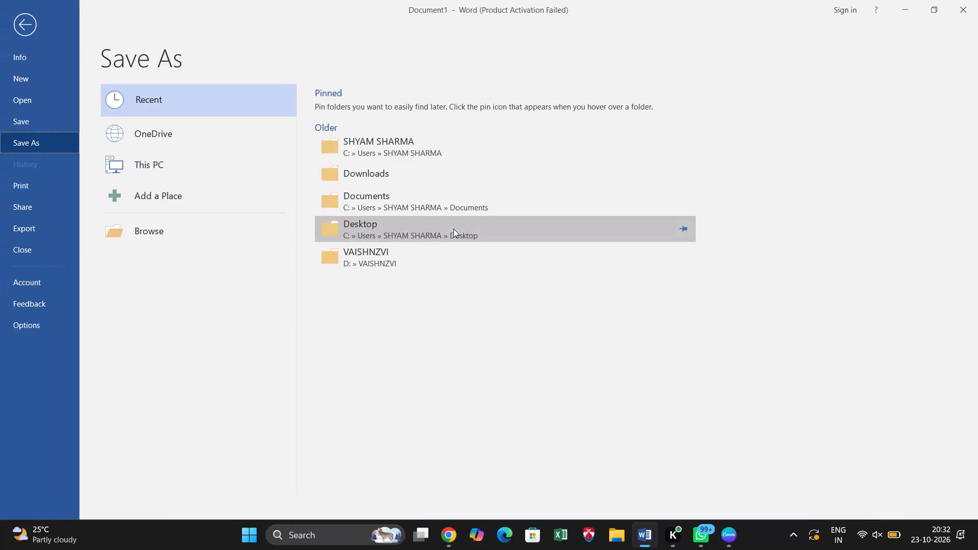
Save the diagnosis sheet as a Word Document named "Sapiends round 1" in the personal user folder under C:\Users.
click(147, 164)
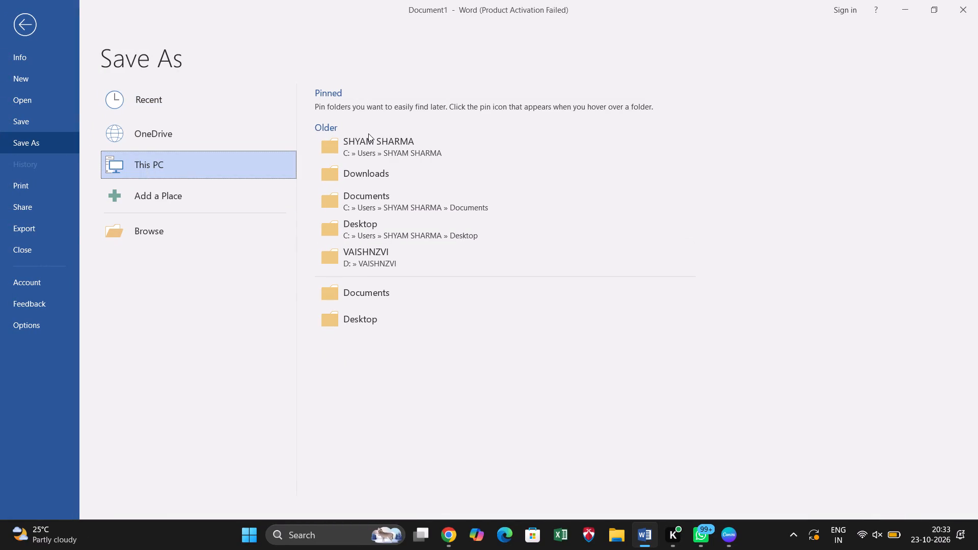
click(368, 133)
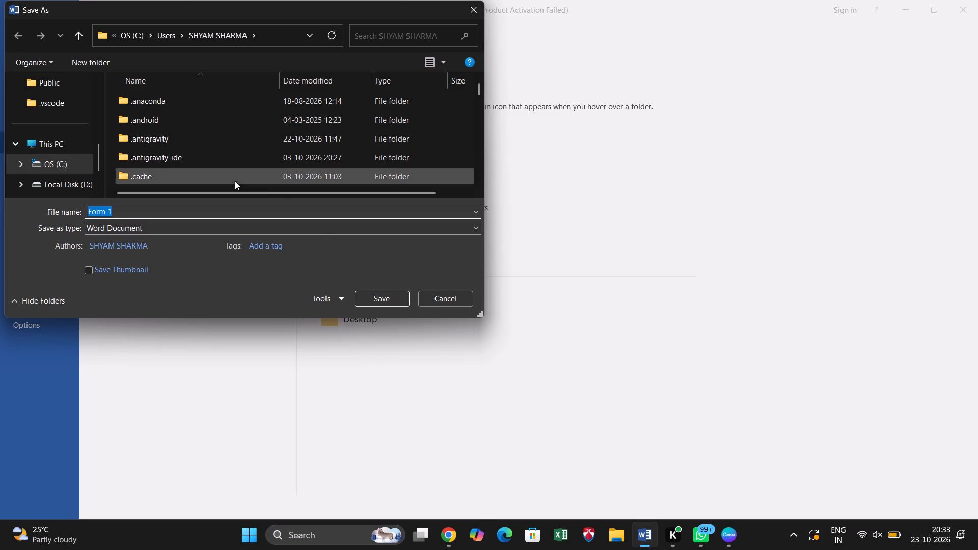
click(284, 212)
key(BackSpace)
key(BackSpace)
key(BackSpace)
key(BackSpace)
key(BackSpace)
key(BackSpace)
key(BackSpace)
key(BackSpace)
key(BackSpace)
key(BackSpace)
key(BackSpace)
key(BackSpace)
key(BackSpace)
key(BackSpace)
key(BackSpace)
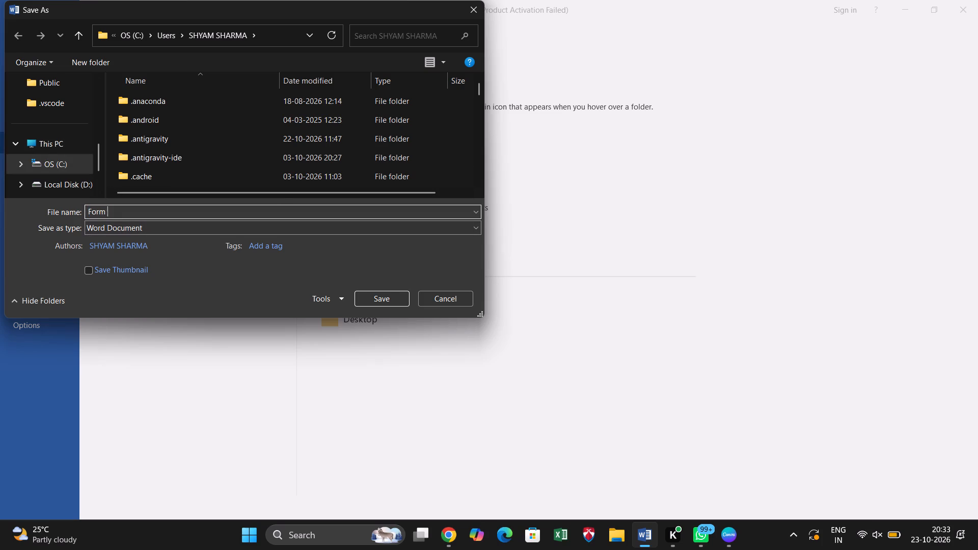
key(shift+s)
text(ap)
text(iends)
key(space)
text(round 1)
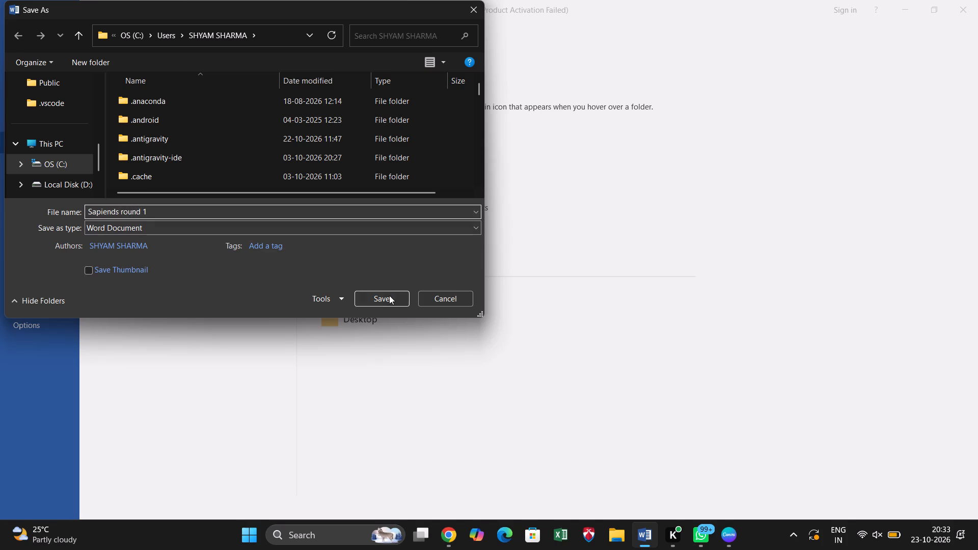
click(388, 296)
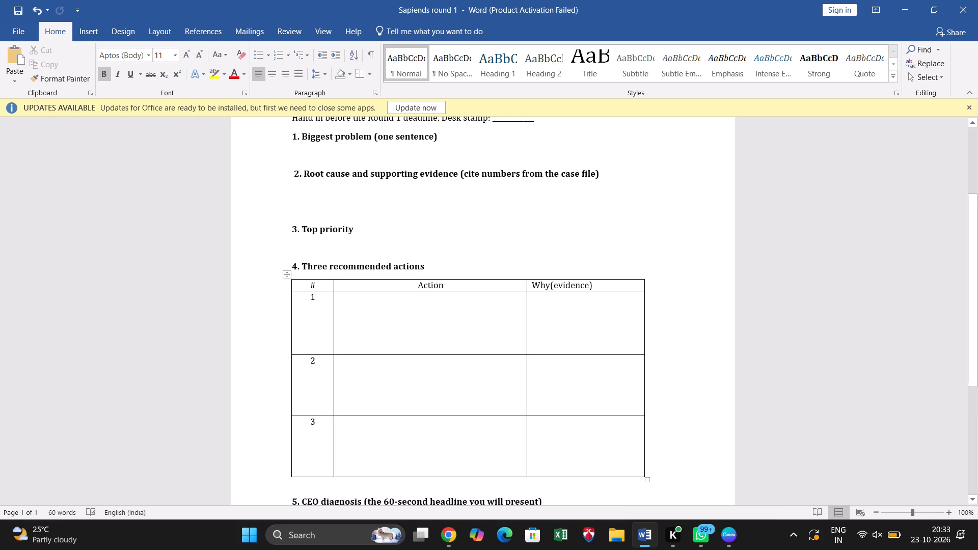
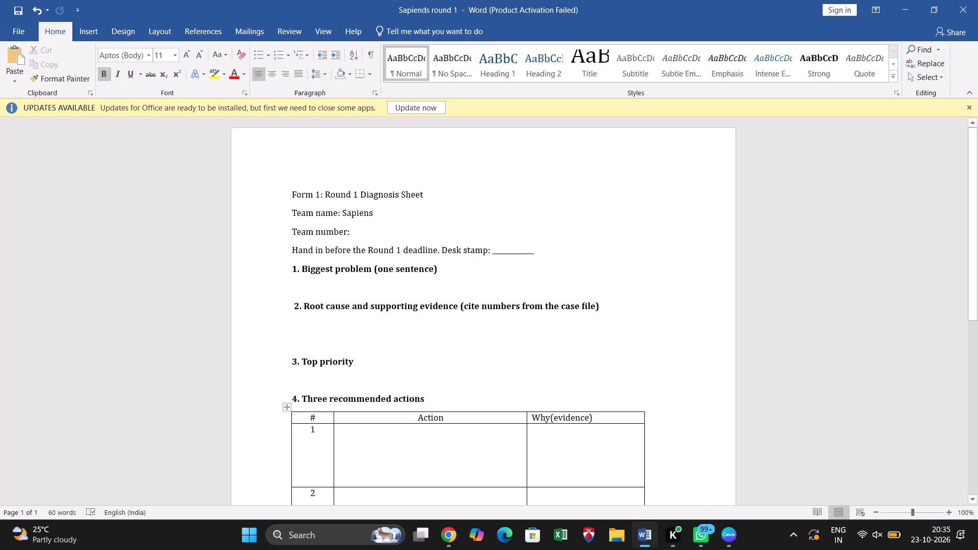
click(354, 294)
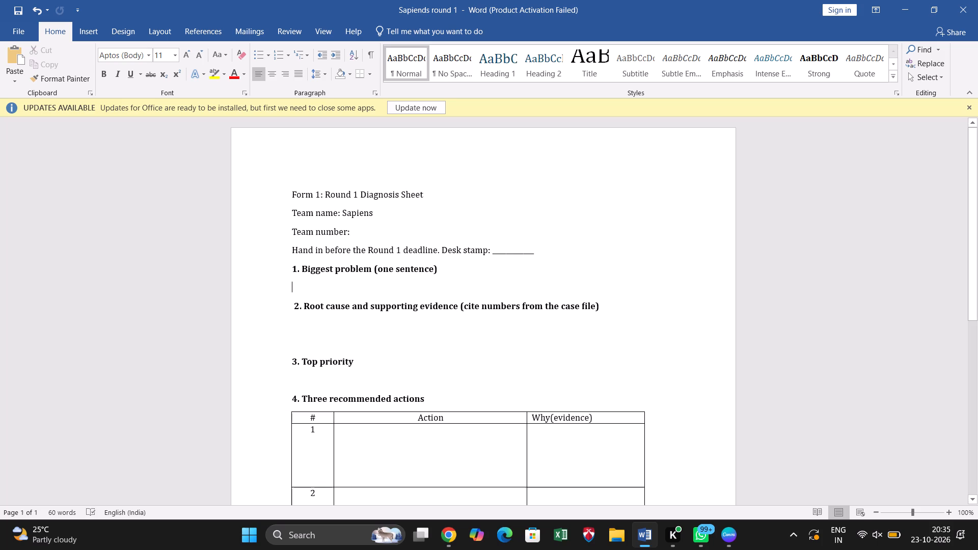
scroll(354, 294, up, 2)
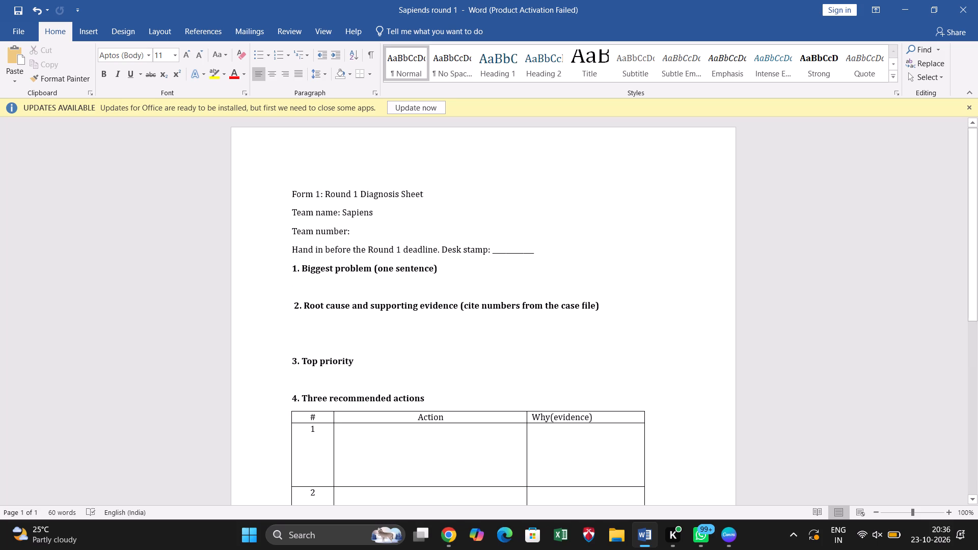
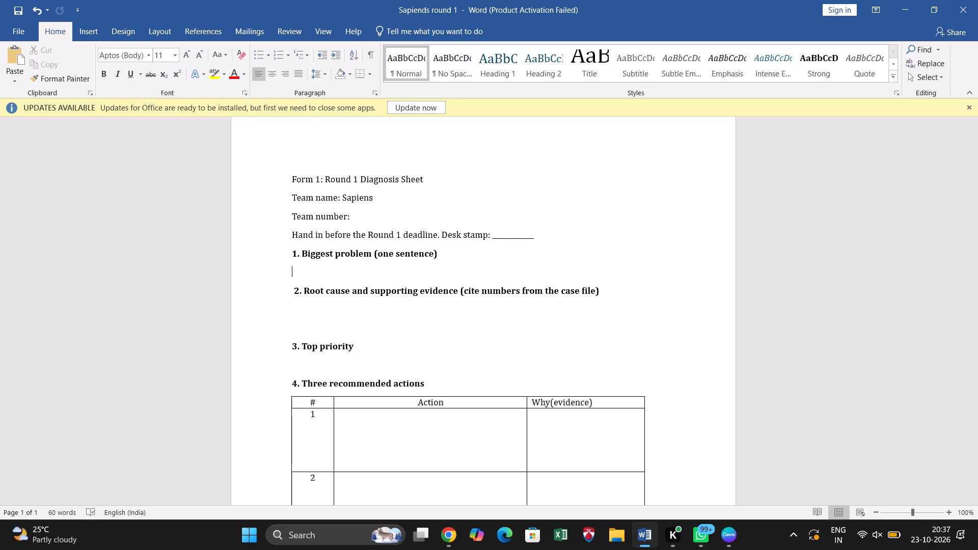
Begin the answer under the "1. Biggest problem (one sentence)" heading with the words "Threadwell is dying".
text(th)
text(read)
text(wel)
key(l)
key(space)
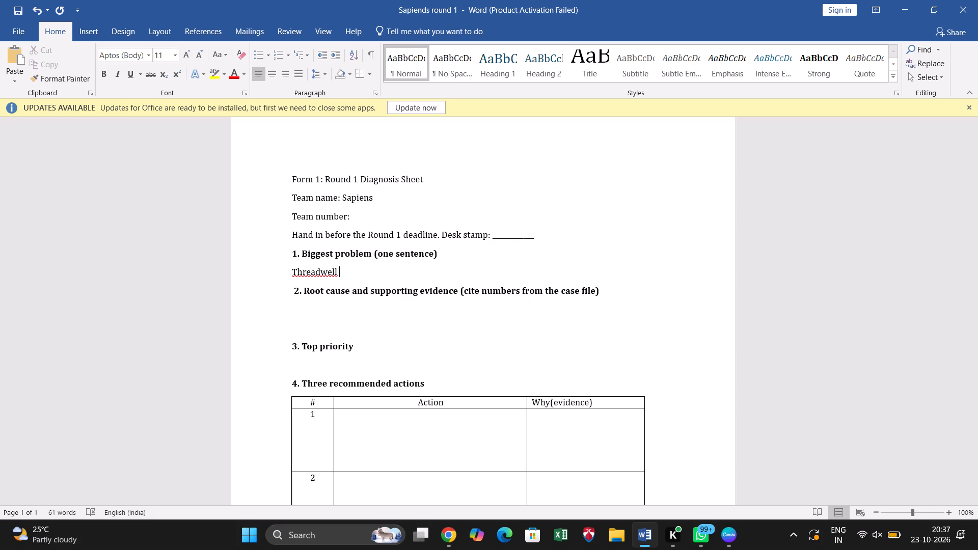
text(is)
key(space)
text(dying)
key(space)
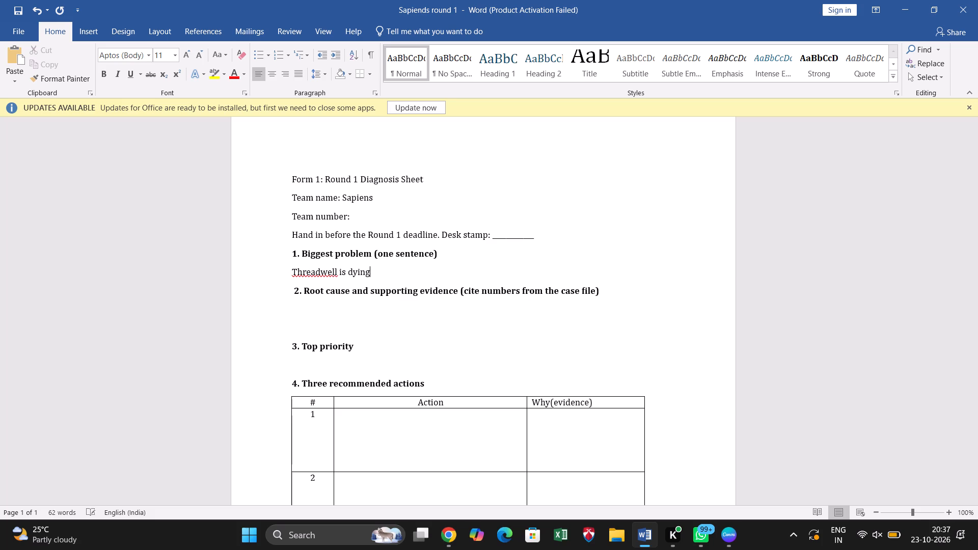
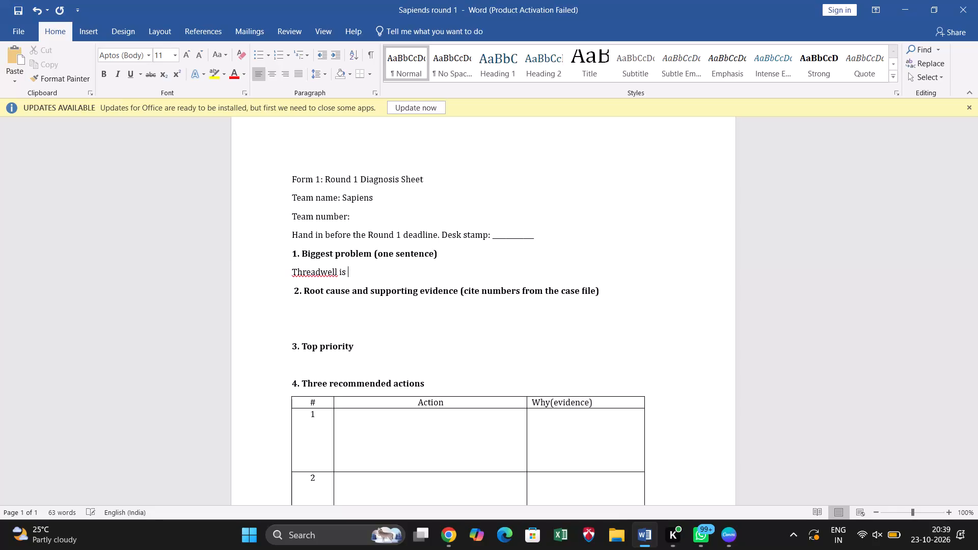
Replace the started answer under "1. Biggest problem (one sentence)" with the copied sentence beginning "Threadwell is growing by buying orders that lose money".
key(BackSpace)
key(BackSpace)
key(BackSpace)
key(BackSpace)
key(BackSpace)
key(BackSpace)
key(BackSpace)
key(BackSpace)
key(BackSpace)
key(BackSpace)
key(BackSpace)
key(BackSpace)
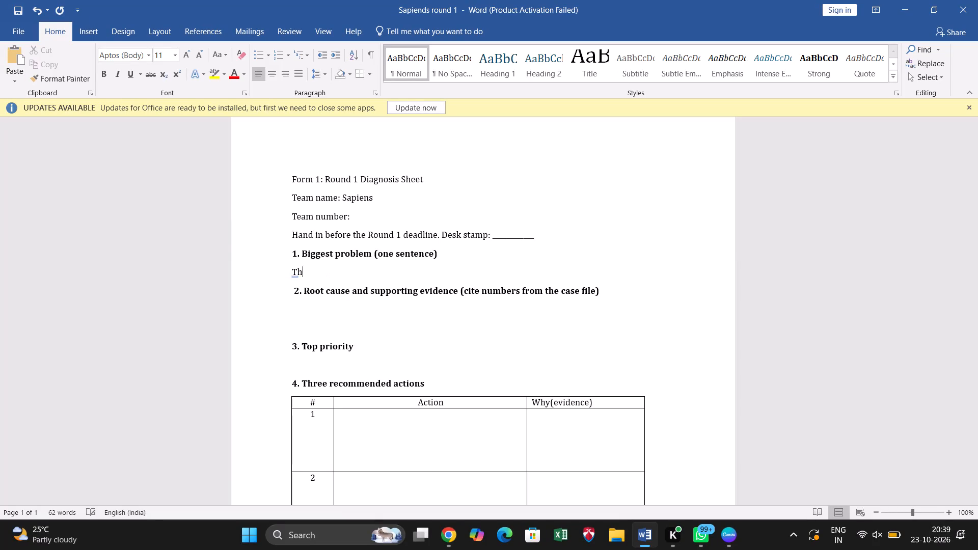
key(BackSpace)
key(BackSpace)
key(ctrl+v)
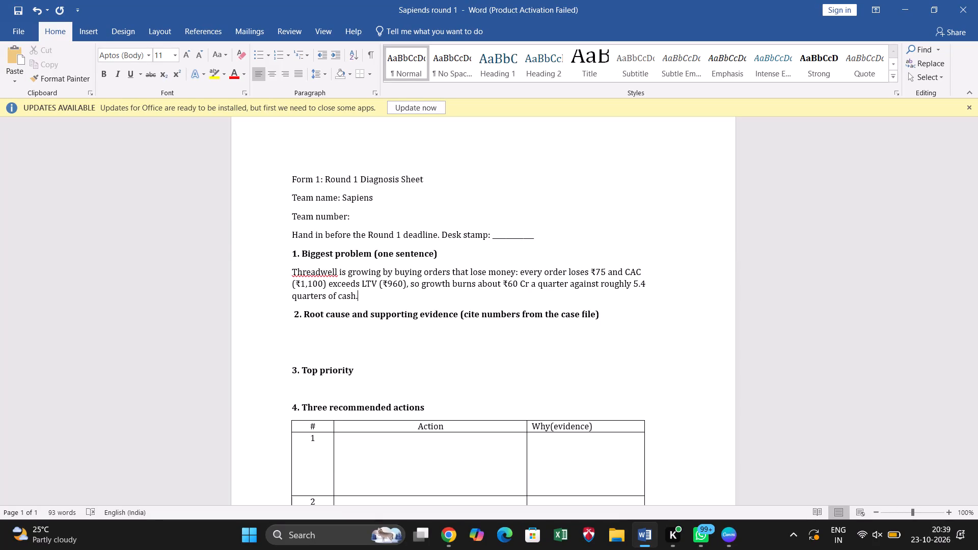
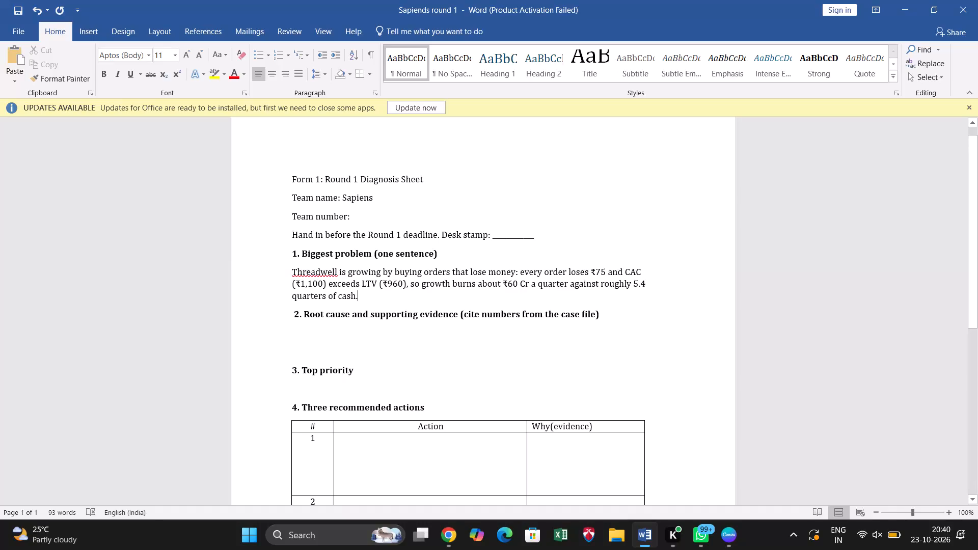
Replace "CAC" in the answer under "1. Biggest problem" with "Customer accuction cost".
click(644, 274)
key(BackSpace)
key(BackSpace)
key(BackSpace)
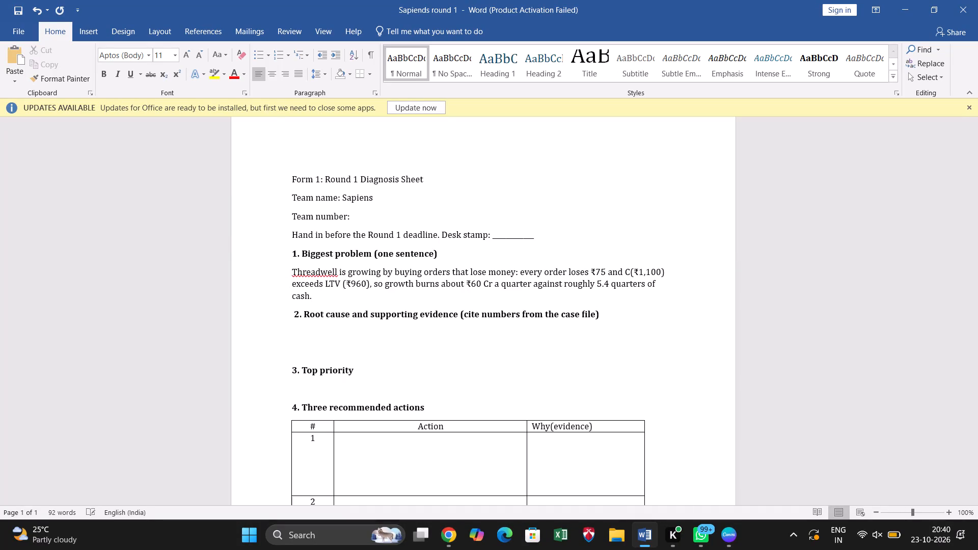
text(ustomer accu)
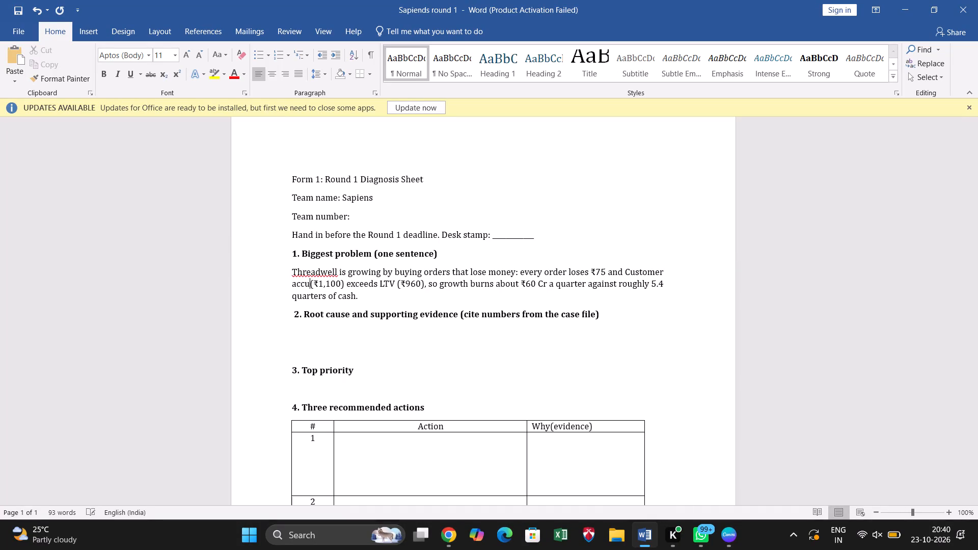
text(ctio)
key(space)
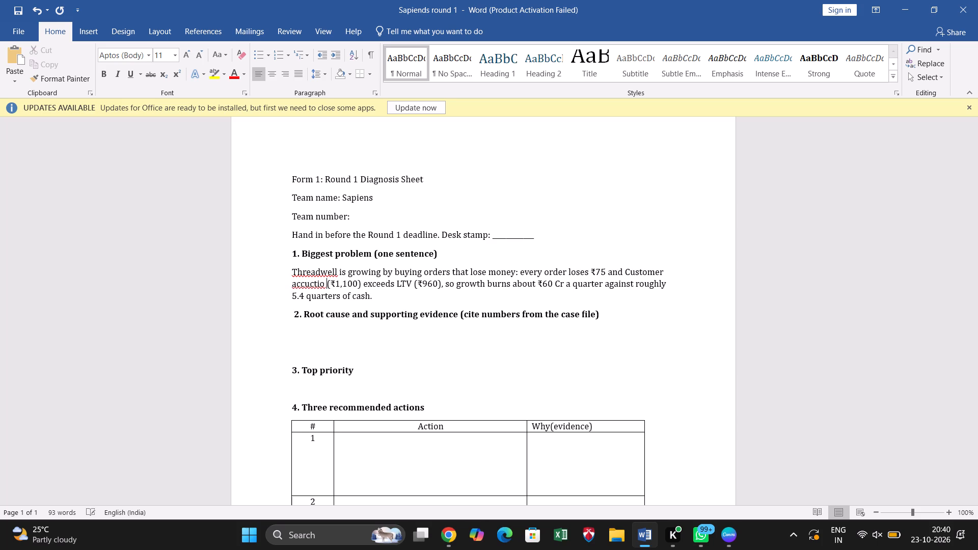
key(BackSpace)
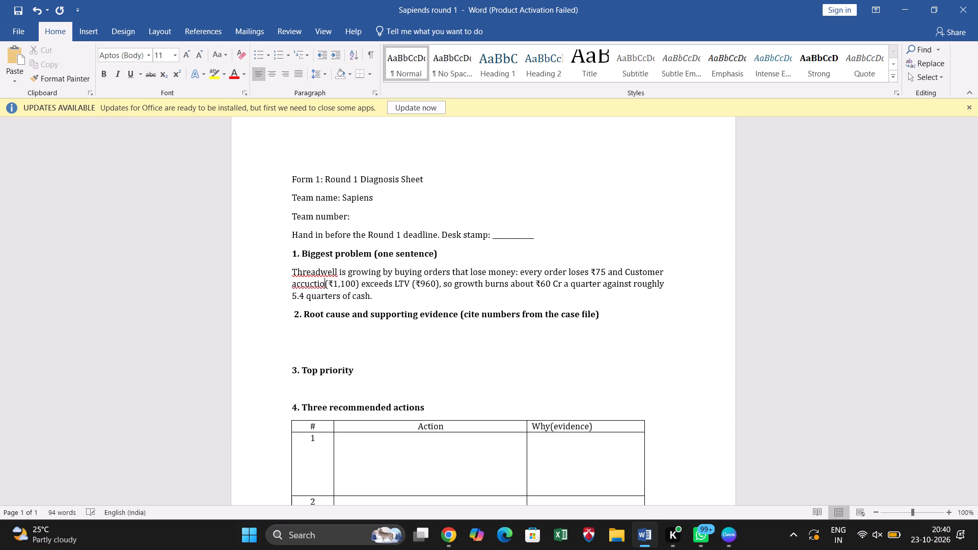
text(n cost)
key(space)
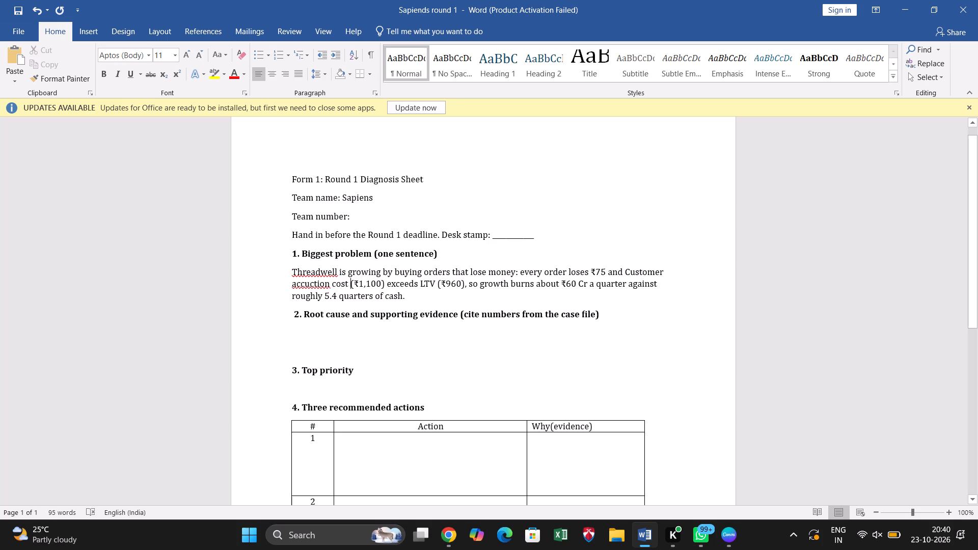
Replace the abbreviation "LTV" in the biggest problem sentence with "Life time value".
click(436, 285)
key(BackSpace)
key(BackSpace)
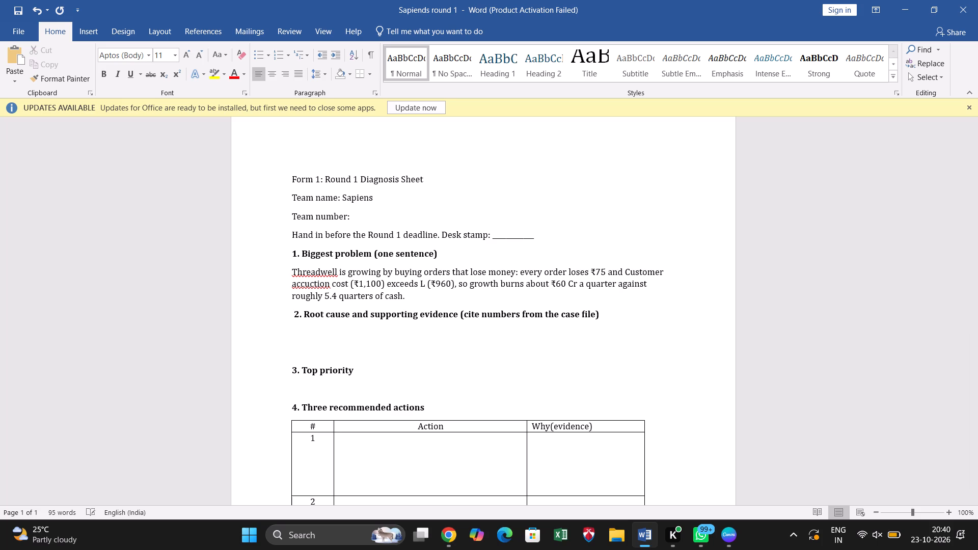
text(ife time value)
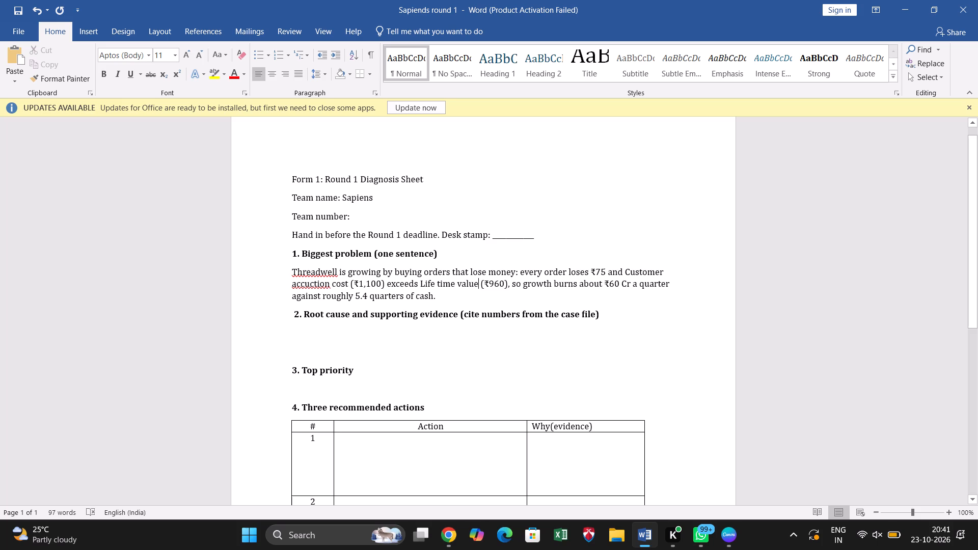
Remove the parentheses around ₹1,100 and ₹960 in the biggest problem sentence.
click(384, 280)
key(BackSpace)
key(Left)
key(Left)
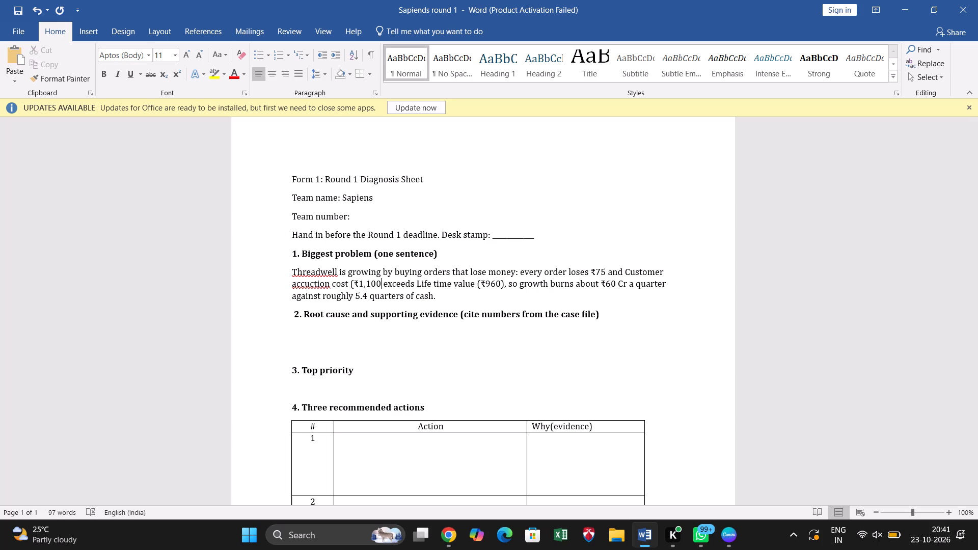
key(Left)
key(Left)
key(Left)
key(Left)
key(BackSpace)
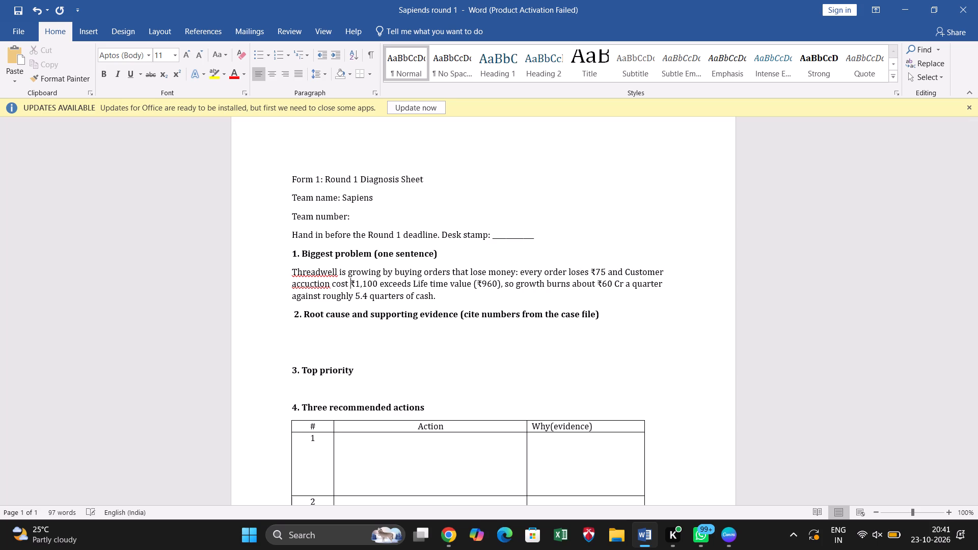
click(478, 278)
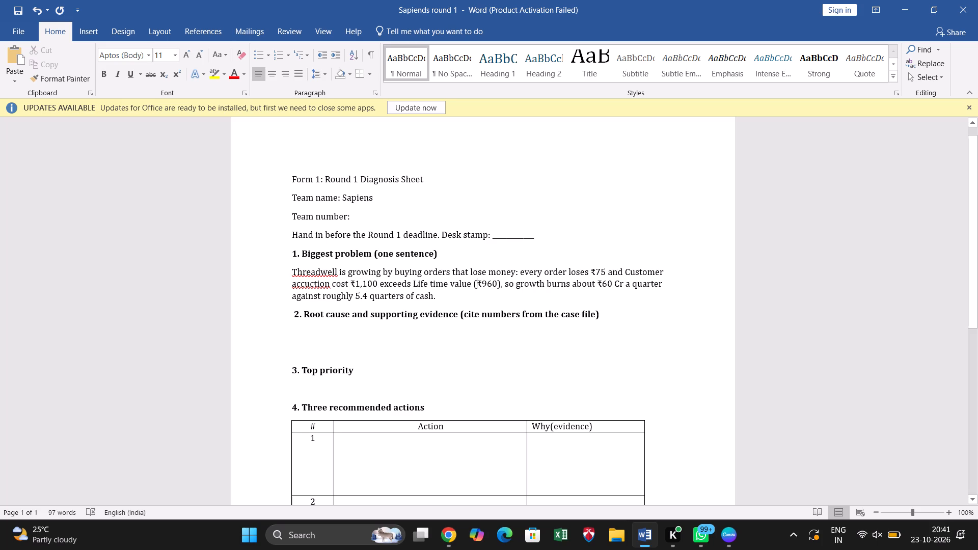
key(BackSpace)
key(Right)
key(Right)
key(Right)
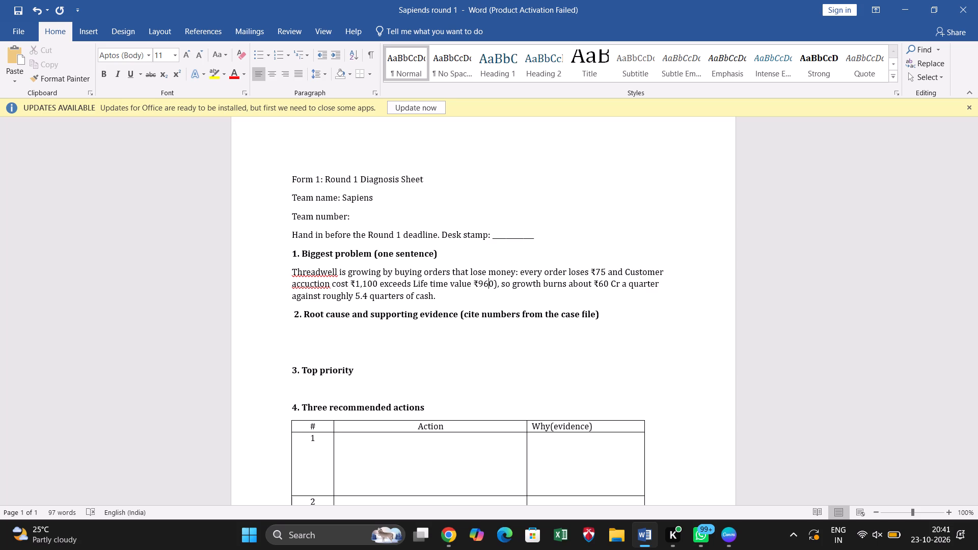
key(Right)
key(Right)
key(BackSpace)
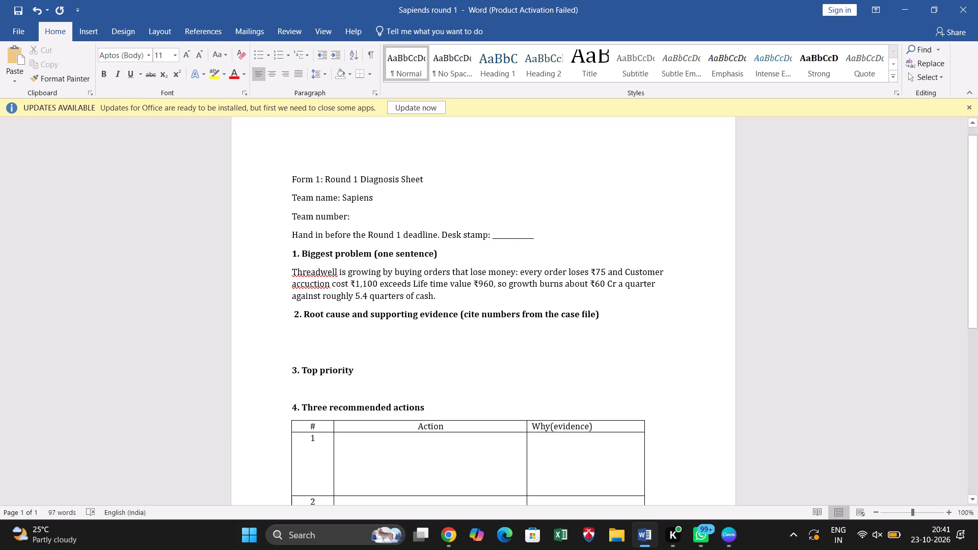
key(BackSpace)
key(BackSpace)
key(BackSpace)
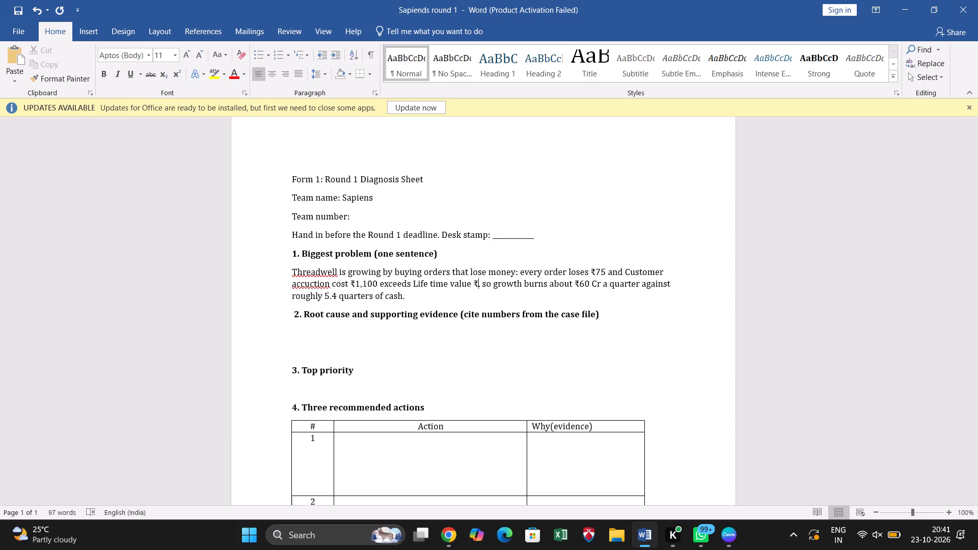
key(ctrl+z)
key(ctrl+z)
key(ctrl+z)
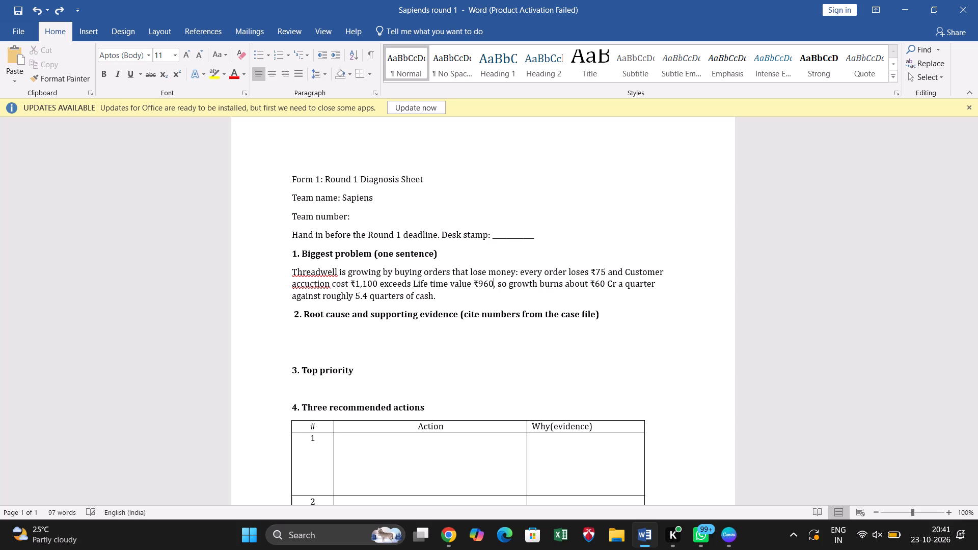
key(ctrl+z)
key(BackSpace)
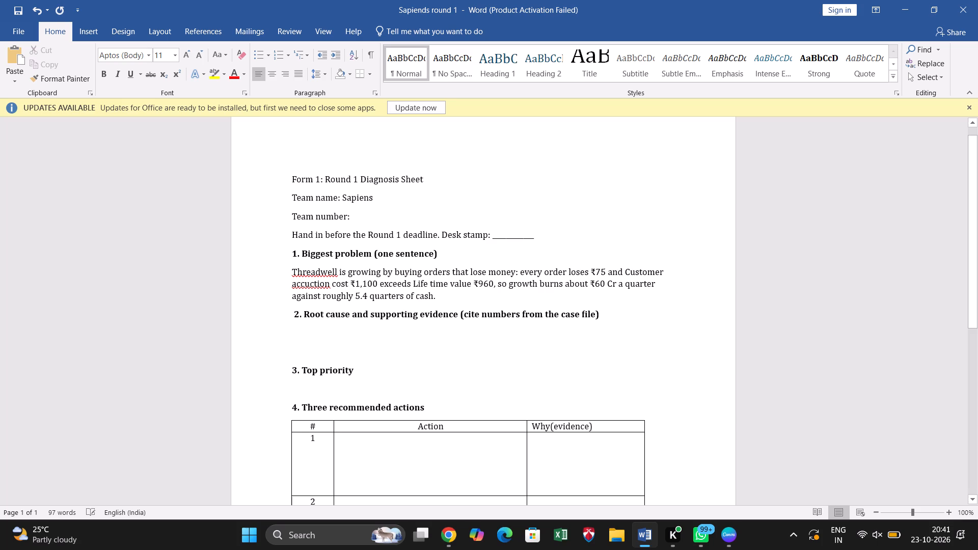
Change the word "accuction" in the biggest problem sentence to "acquintion".
click(331, 283)
key(BackSpace)
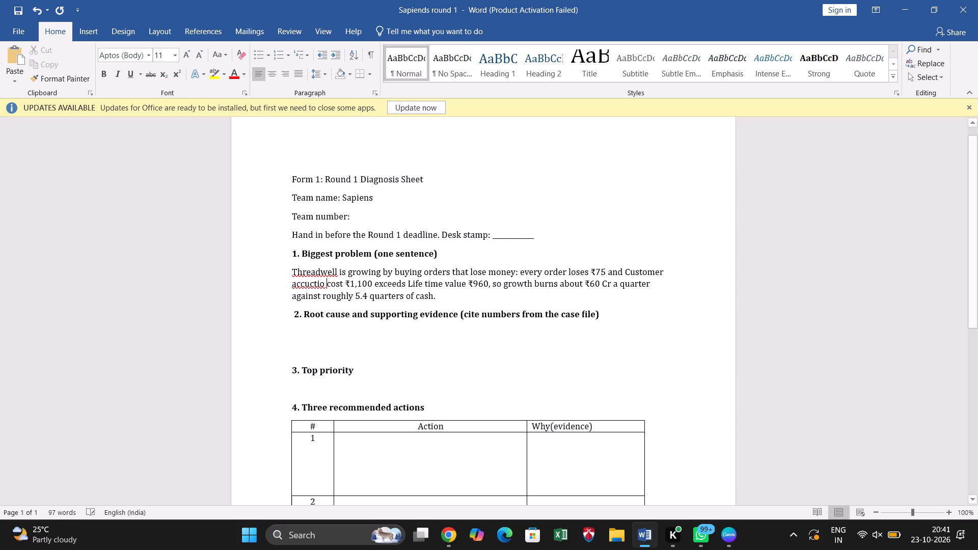
key(BackSpace)
key(BackSpace)
key(BackSpace)
key(BackSpace)
key(BackSpace)
key(BackSpace)
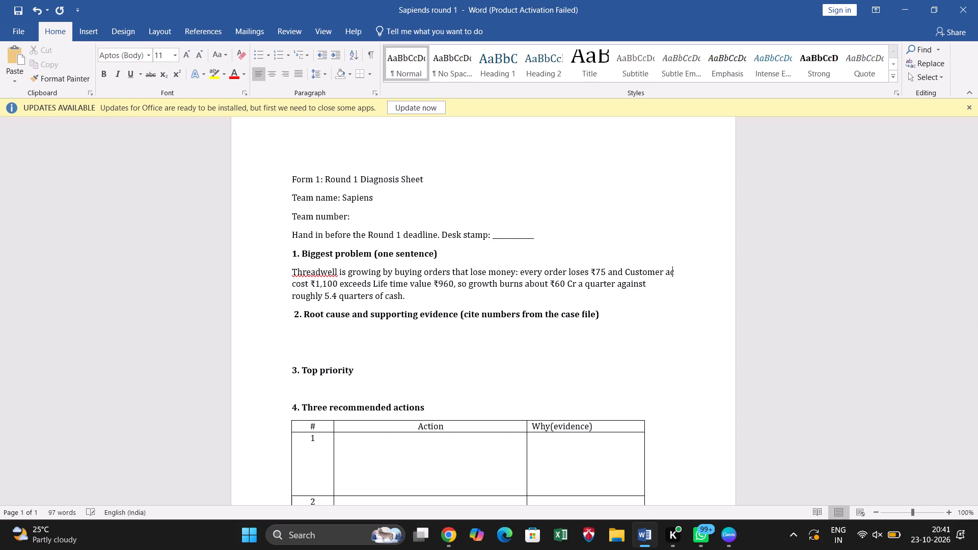
text(qu)
text(intion)
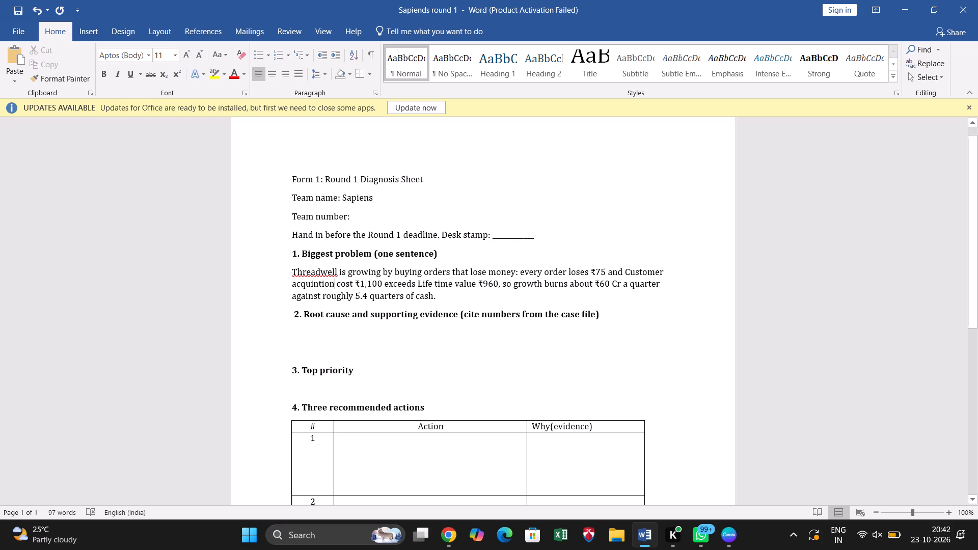
Replace the colon after "lose money" with a comma and start a new paragraph there with a capitalised "Every".
key(Up)
key(Right)
key(Right)
key(Right)
key(Right)
key(Right)
key(Right)
key(Right)
key(Right)
key(Right)
key(Right)
key(Right)
key(Right)
key(Right)
key(Right)
key(Right)
key(Right)
key(Right)
key(Right)
key(Right)
key(Right)
key(Right)
key(Right)
key(BackSpace)
key(BackSpace)
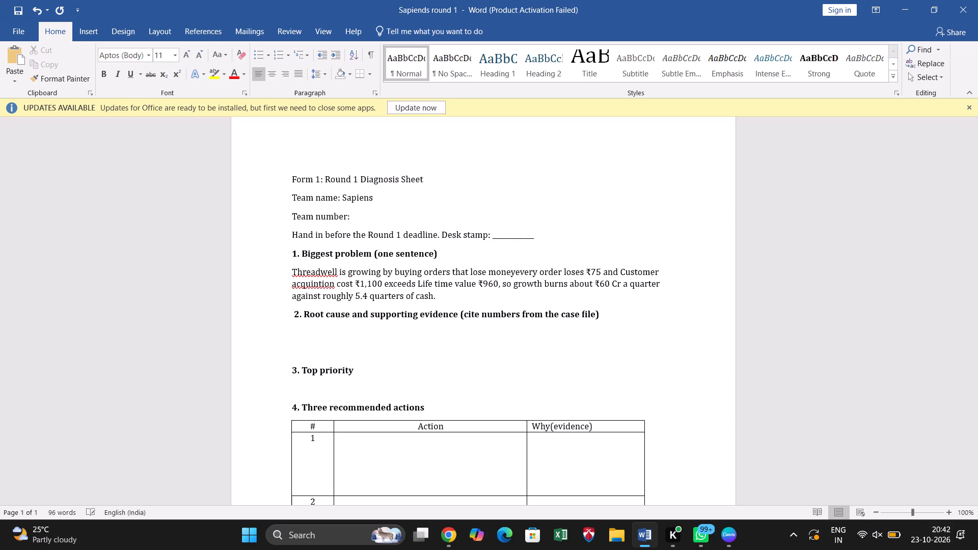
key(comma)
key(Return)
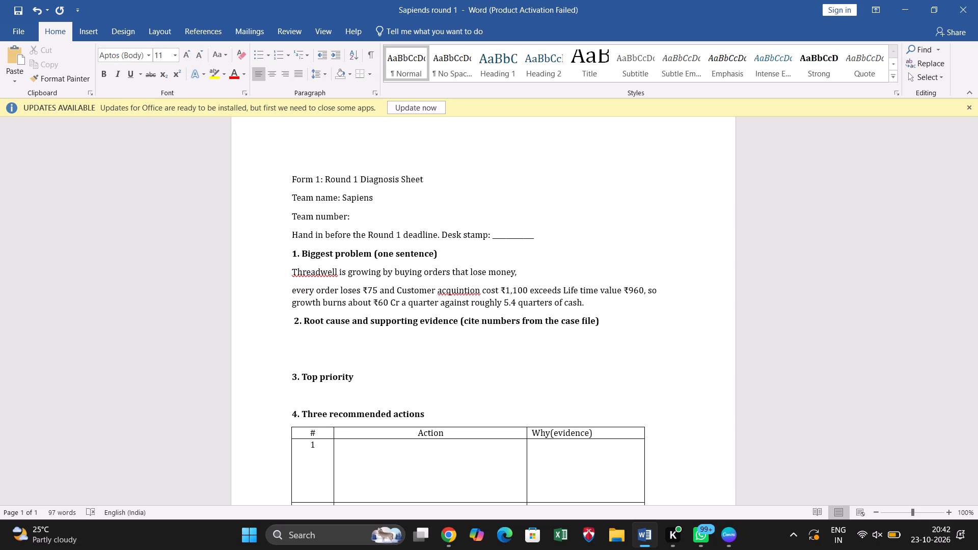
key(Right)
key(BackSpace)
key(shift+e)
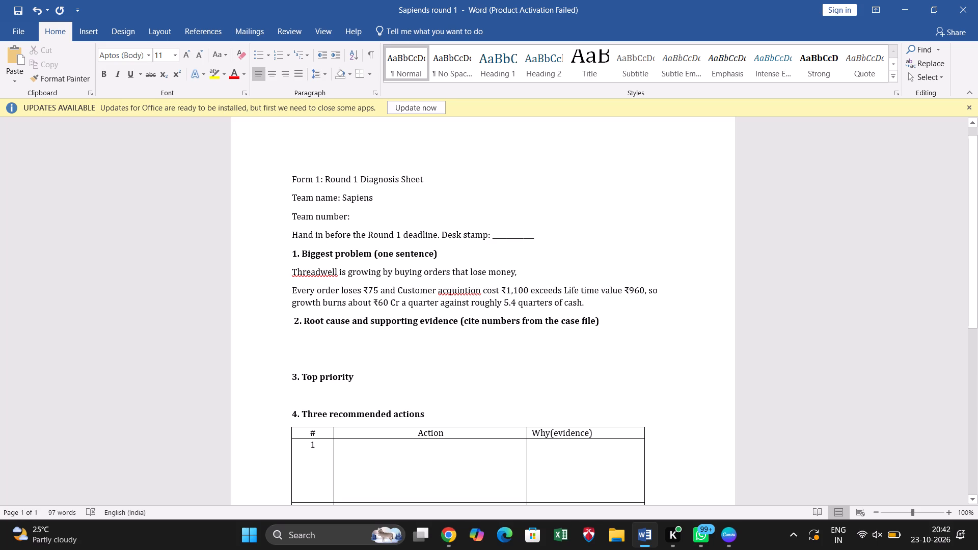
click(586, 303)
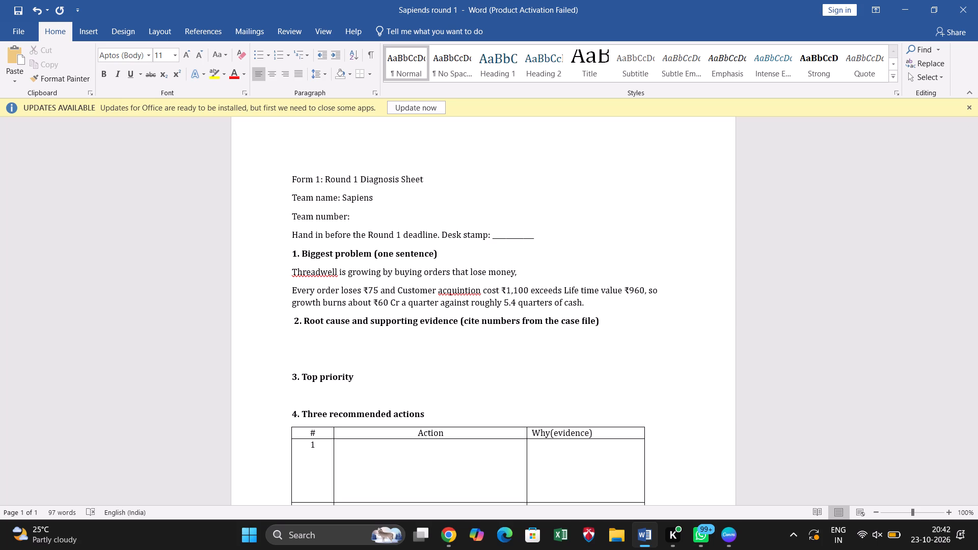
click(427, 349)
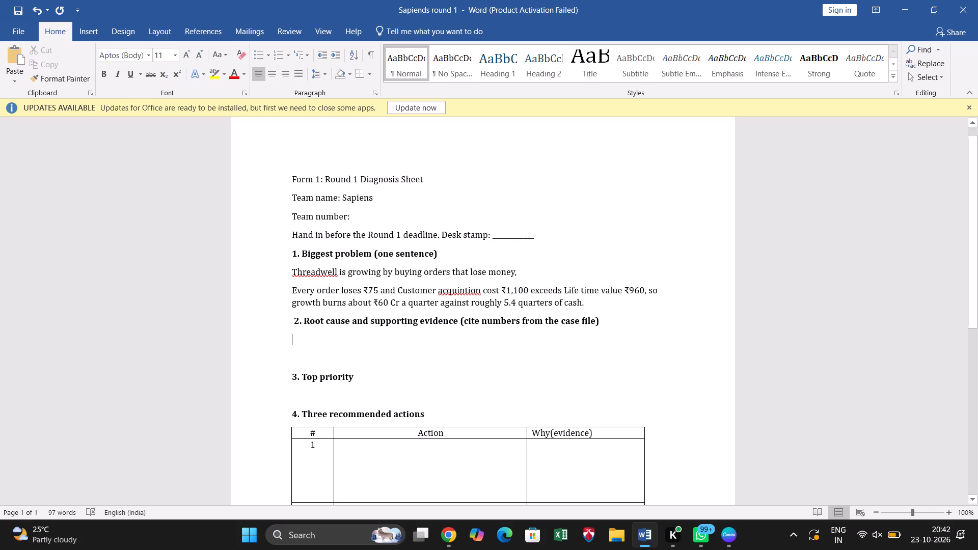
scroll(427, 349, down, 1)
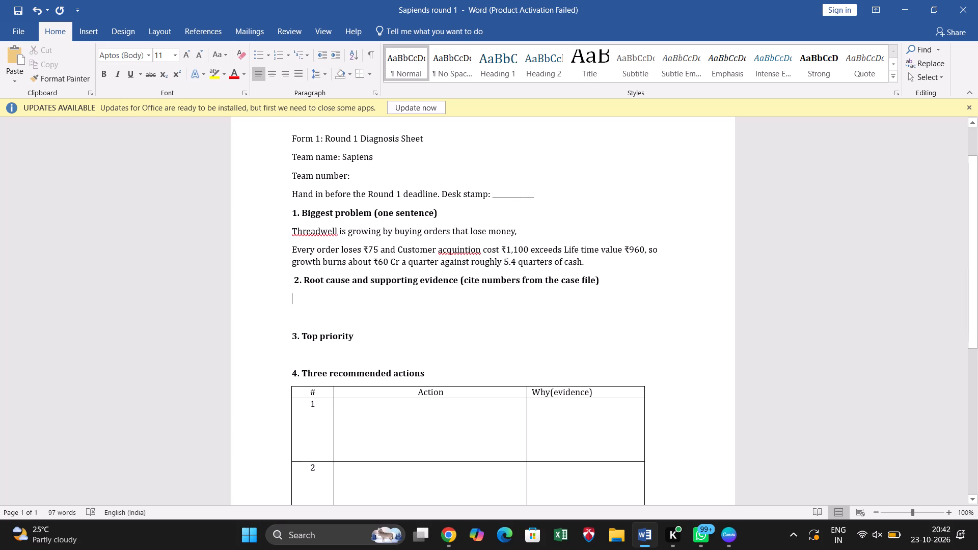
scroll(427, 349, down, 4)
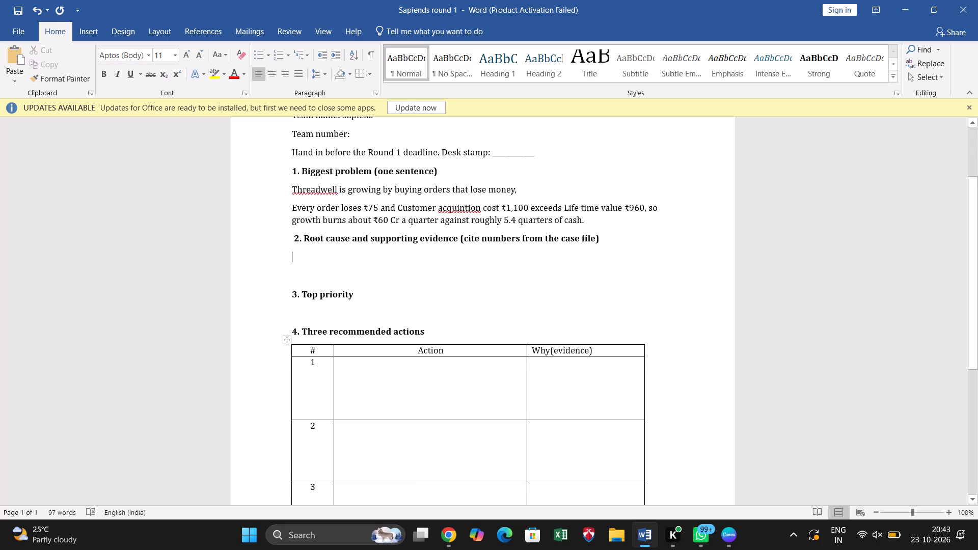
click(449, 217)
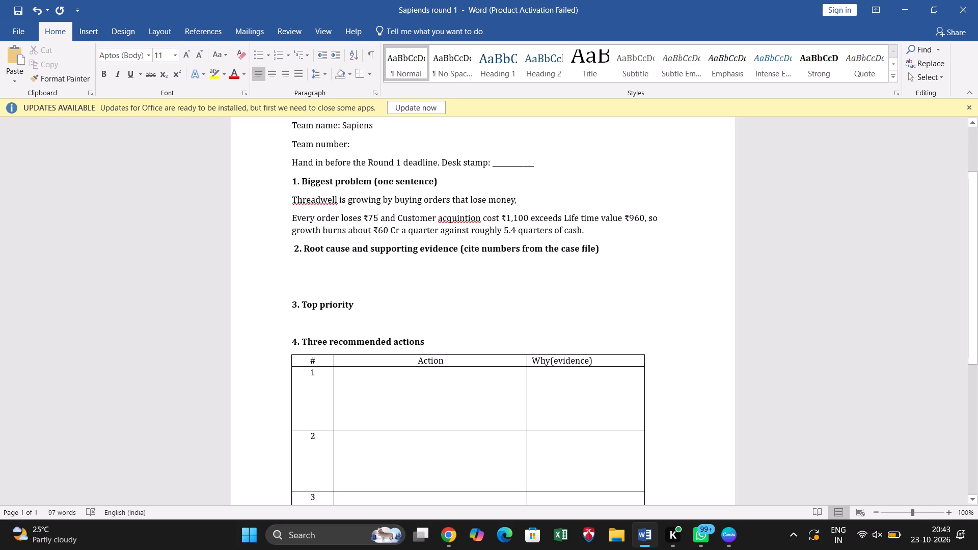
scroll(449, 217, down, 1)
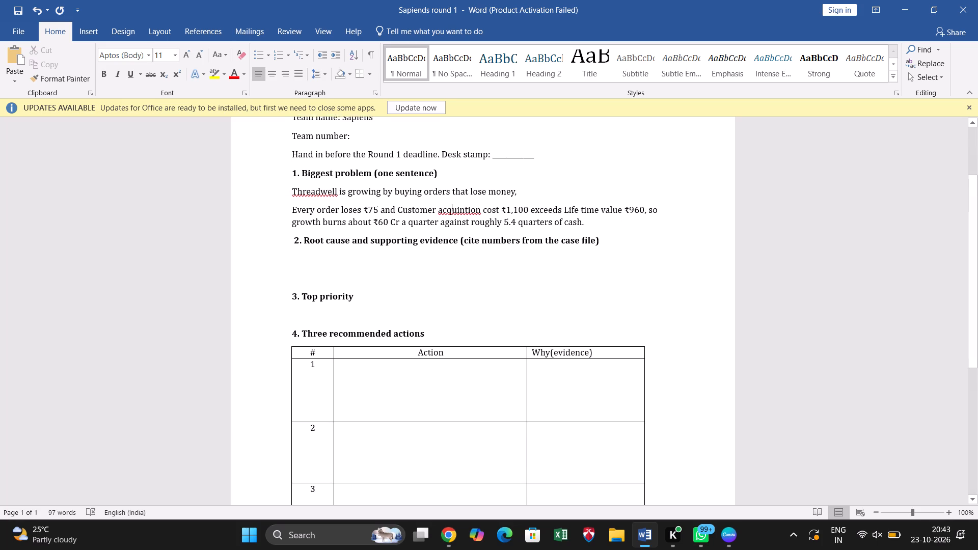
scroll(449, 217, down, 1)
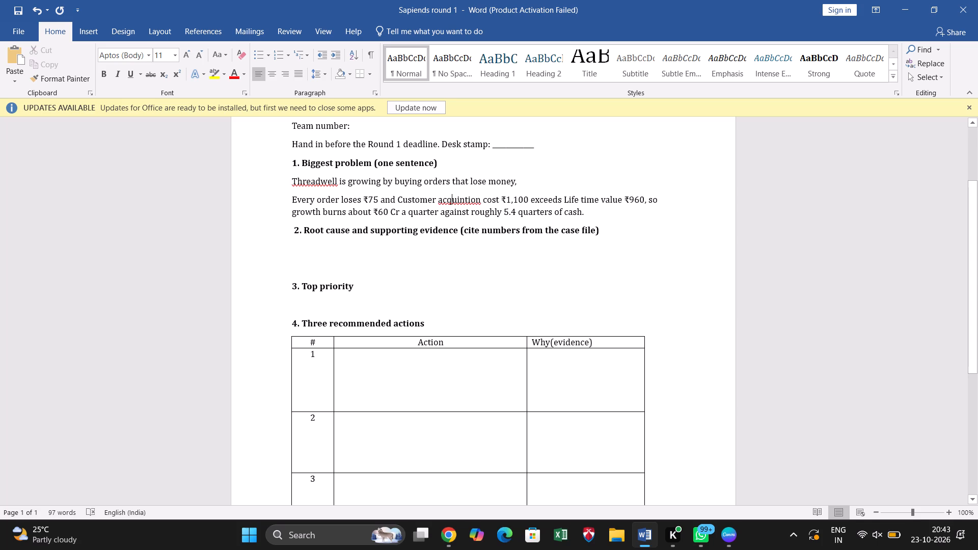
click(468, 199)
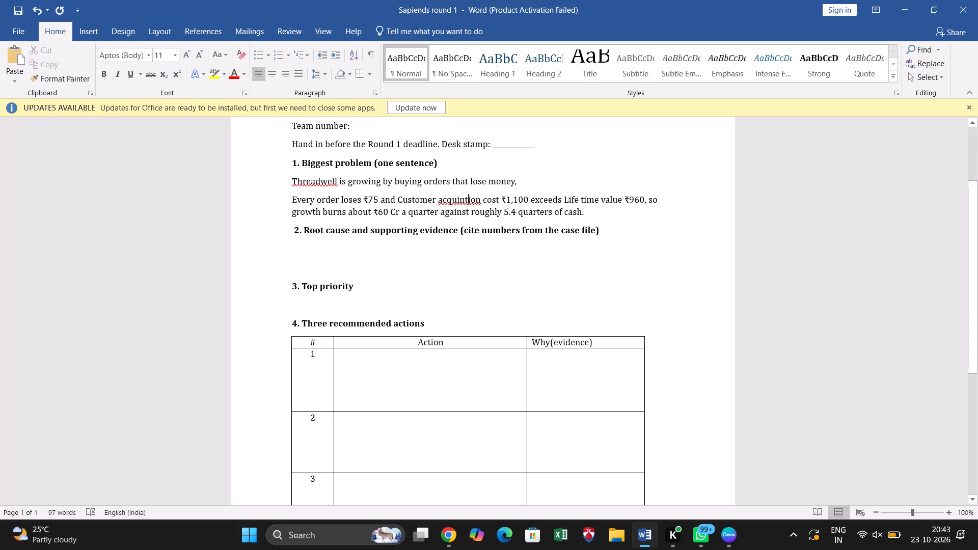
Replace the misspelled word "acquintion" in the biggest problem answer with the suggested spelling "acquainting".
right_click(468, 199)
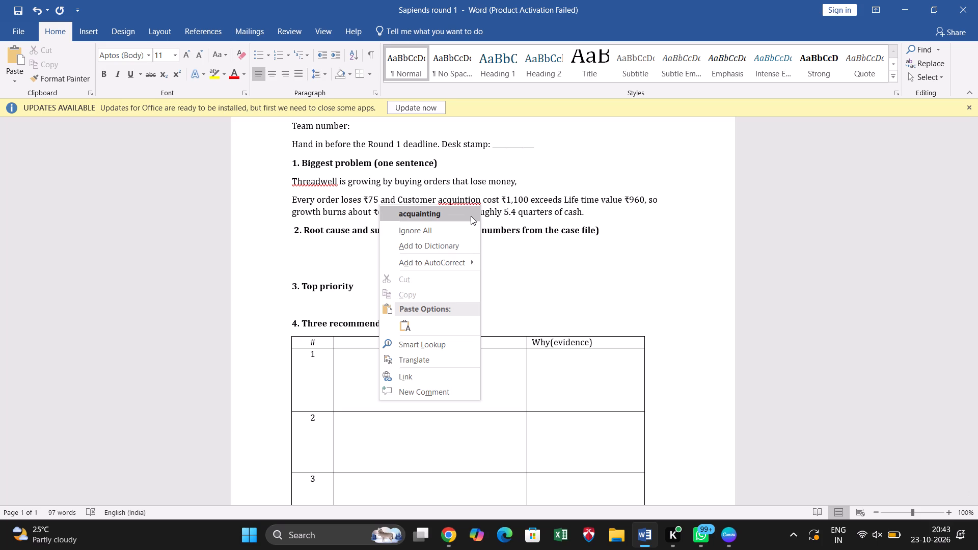
click(471, 216)
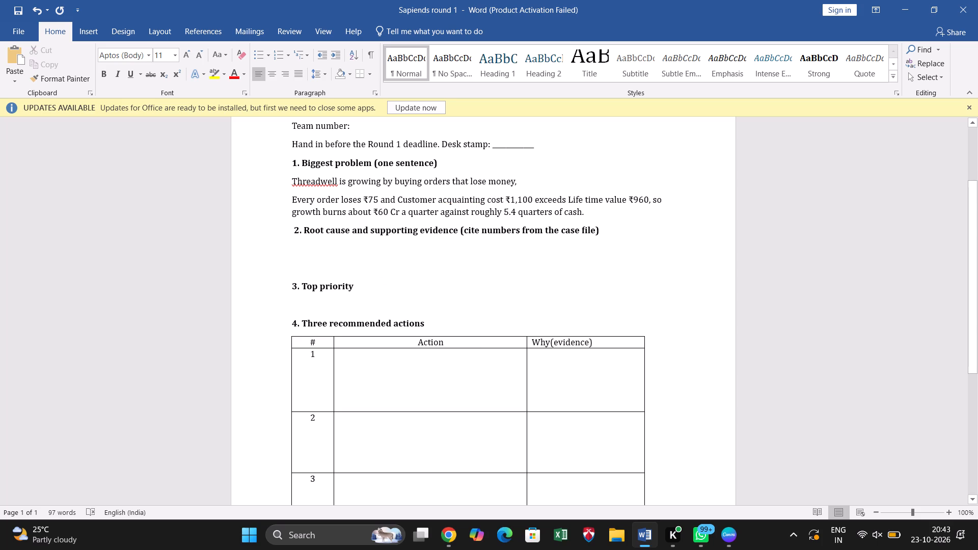
click(626, 217)
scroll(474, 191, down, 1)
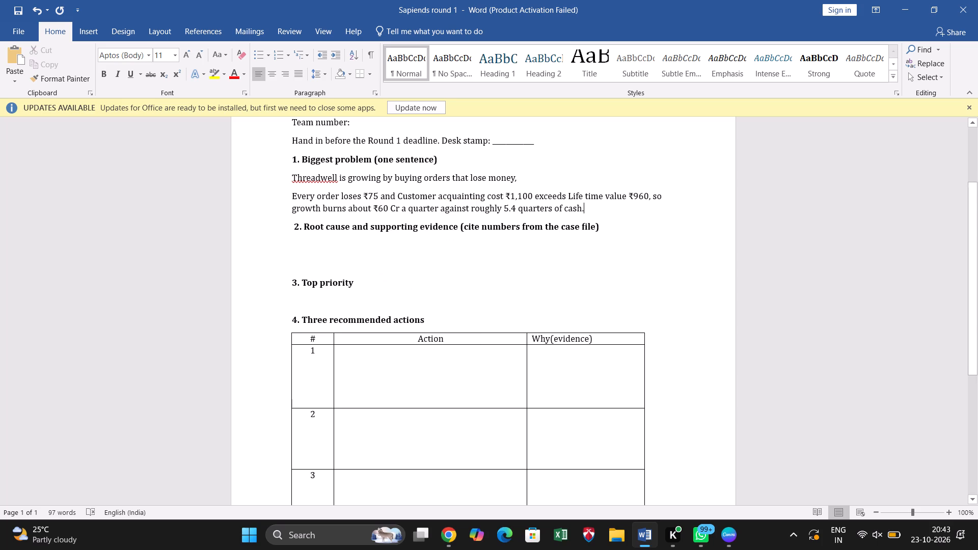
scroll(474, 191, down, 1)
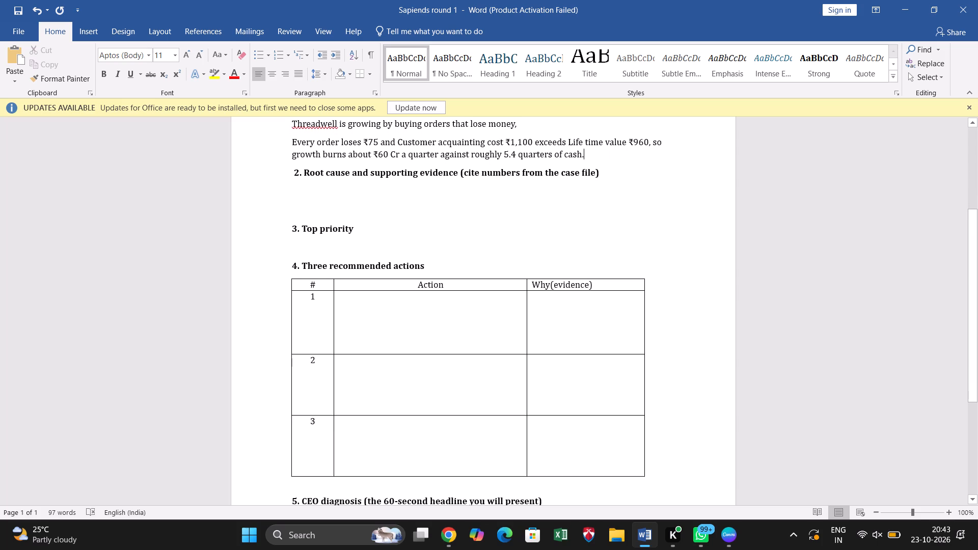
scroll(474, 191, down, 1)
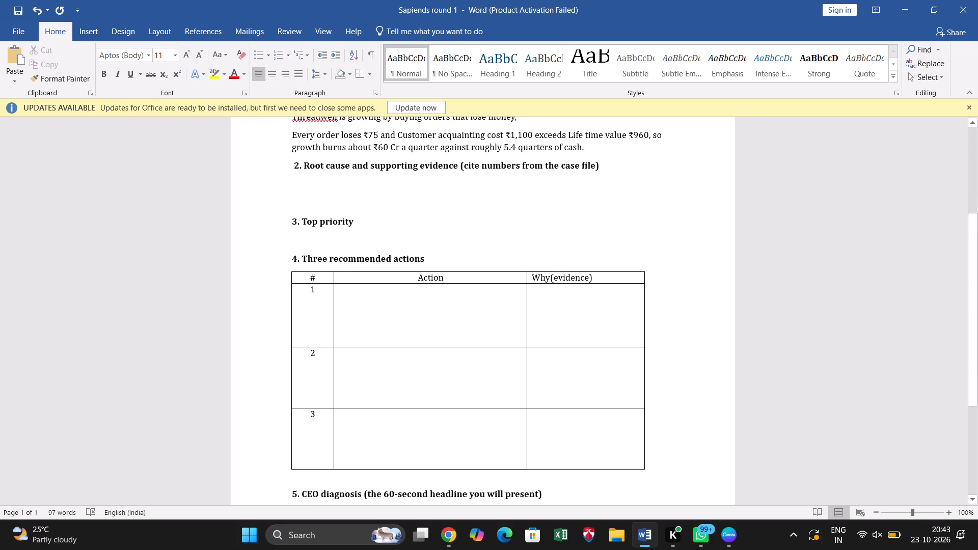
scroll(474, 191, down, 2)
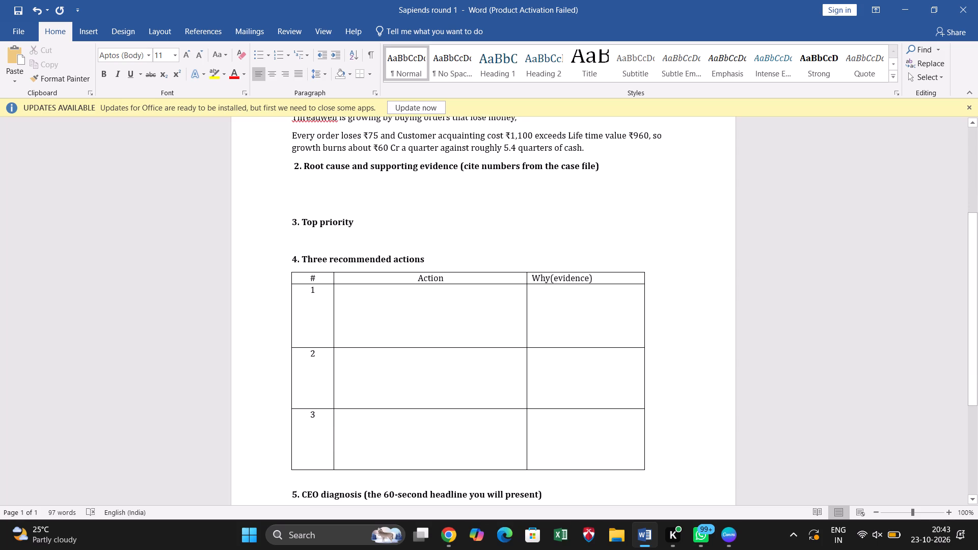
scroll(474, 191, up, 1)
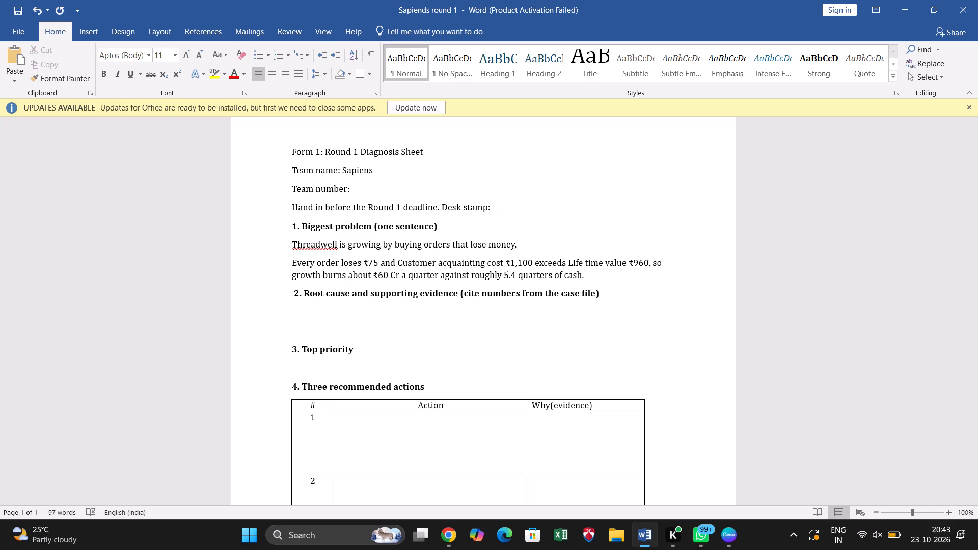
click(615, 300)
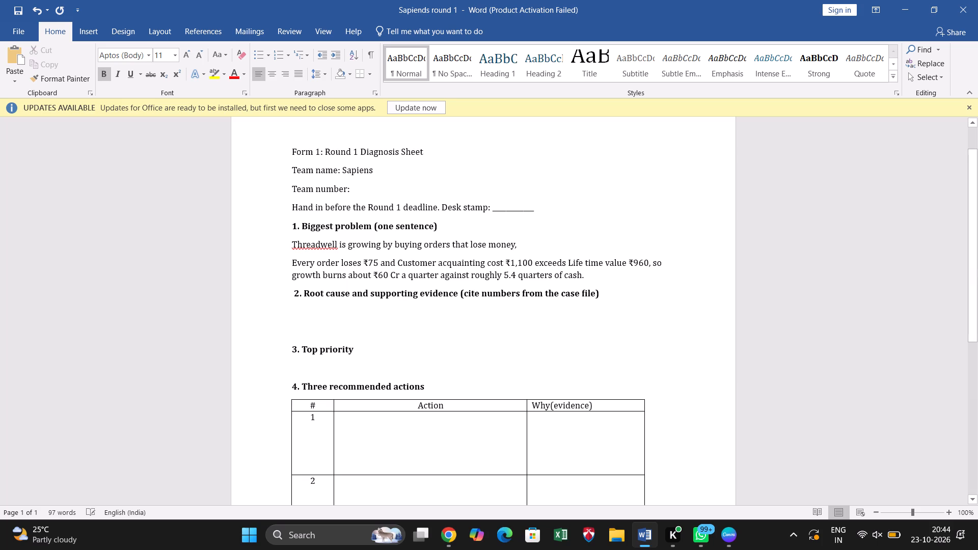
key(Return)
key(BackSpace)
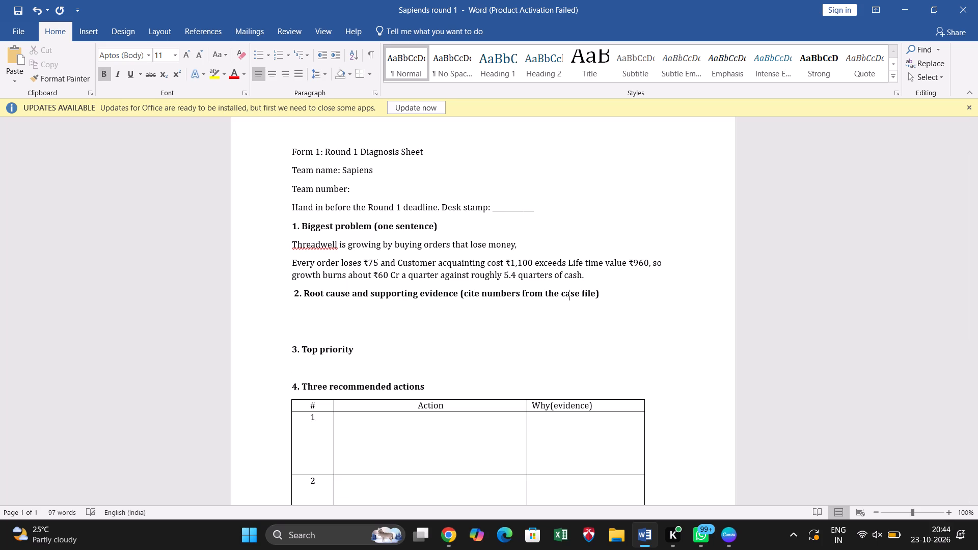
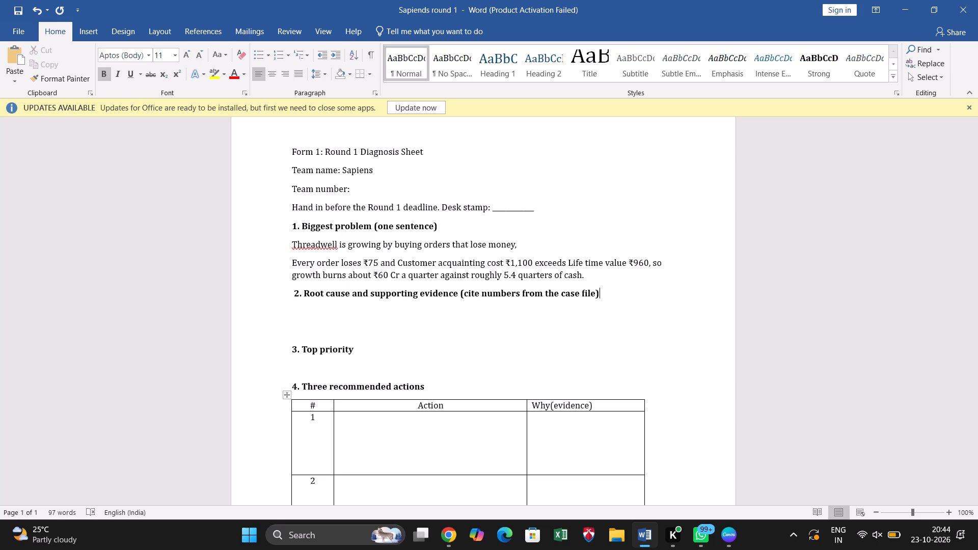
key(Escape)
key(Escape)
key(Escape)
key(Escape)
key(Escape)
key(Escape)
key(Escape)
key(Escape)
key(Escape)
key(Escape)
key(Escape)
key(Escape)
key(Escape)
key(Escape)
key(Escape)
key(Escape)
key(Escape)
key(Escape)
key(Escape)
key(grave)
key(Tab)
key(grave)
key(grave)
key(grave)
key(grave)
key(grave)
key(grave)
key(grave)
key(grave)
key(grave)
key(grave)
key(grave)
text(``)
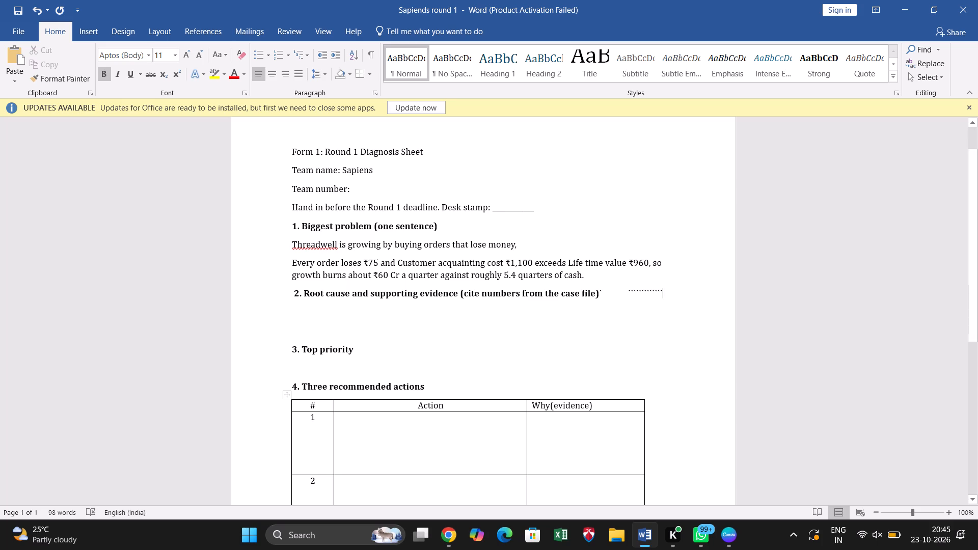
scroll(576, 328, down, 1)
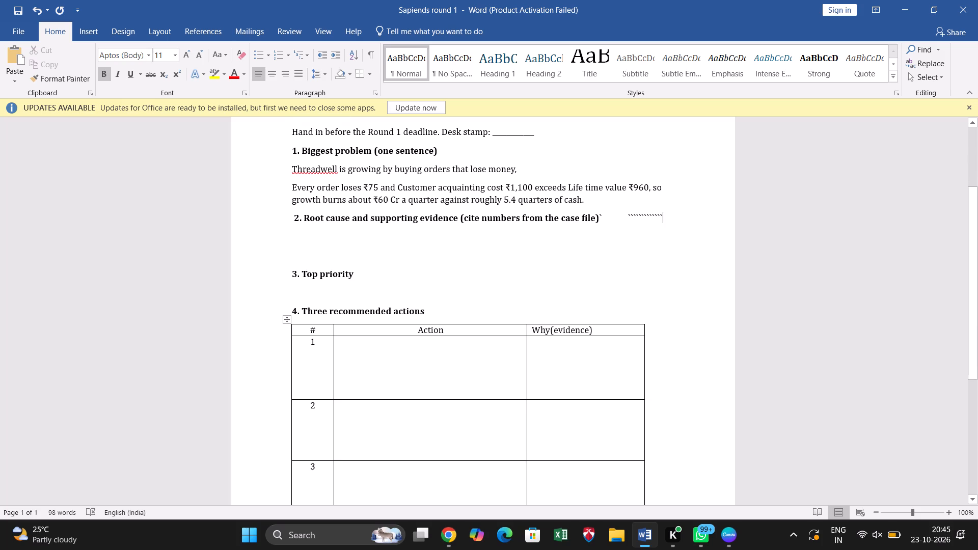
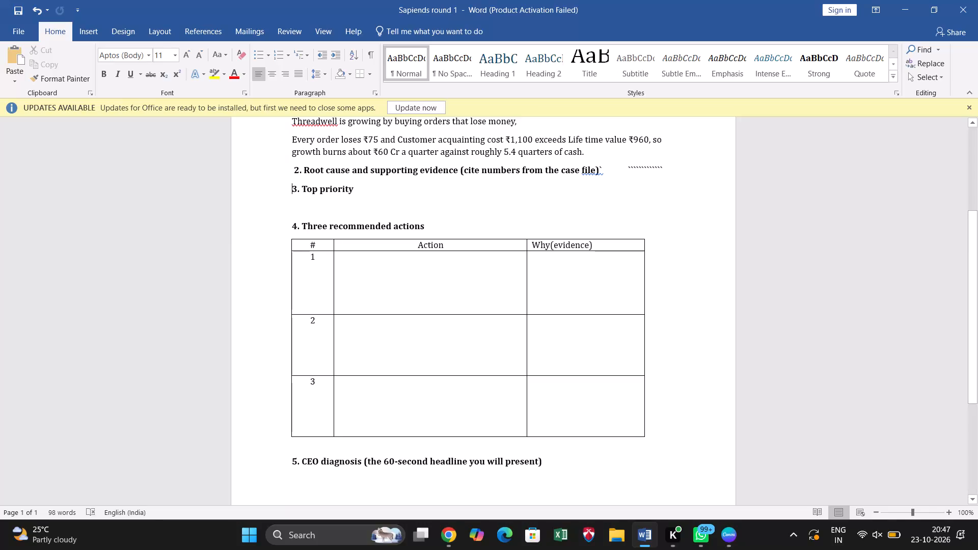
Start a new line directly below the "2. Root cause and supporting evidence" heading, above "3. Top priority".
click(608, 164)
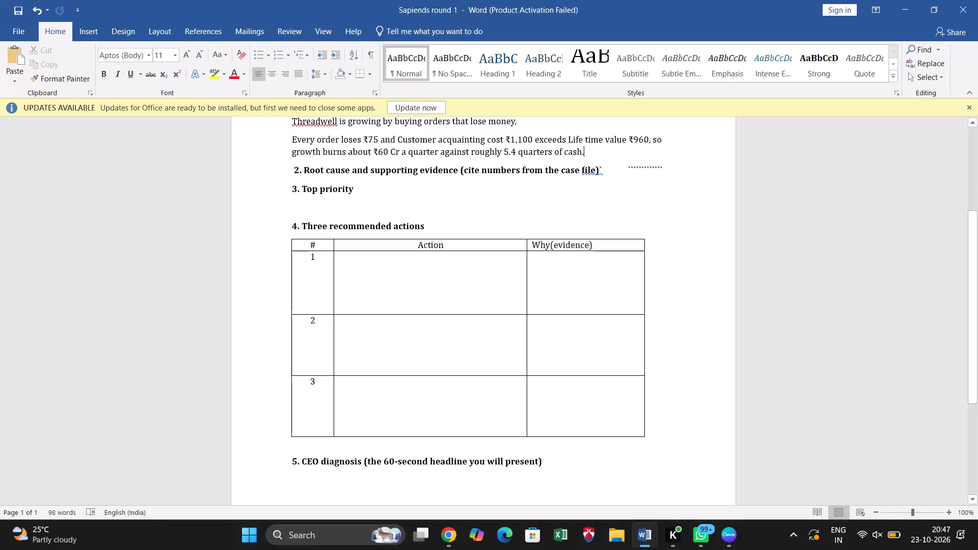
click(607, 167)
key(Return)
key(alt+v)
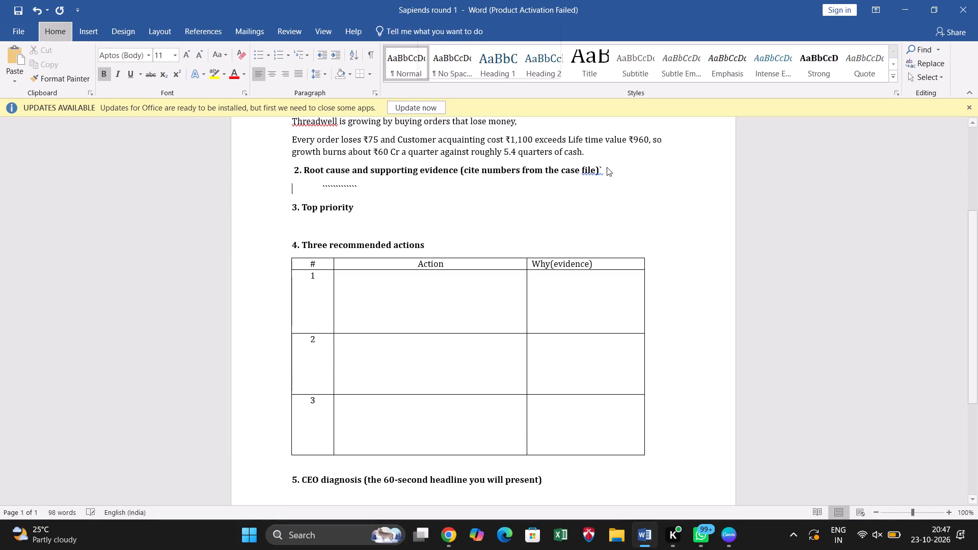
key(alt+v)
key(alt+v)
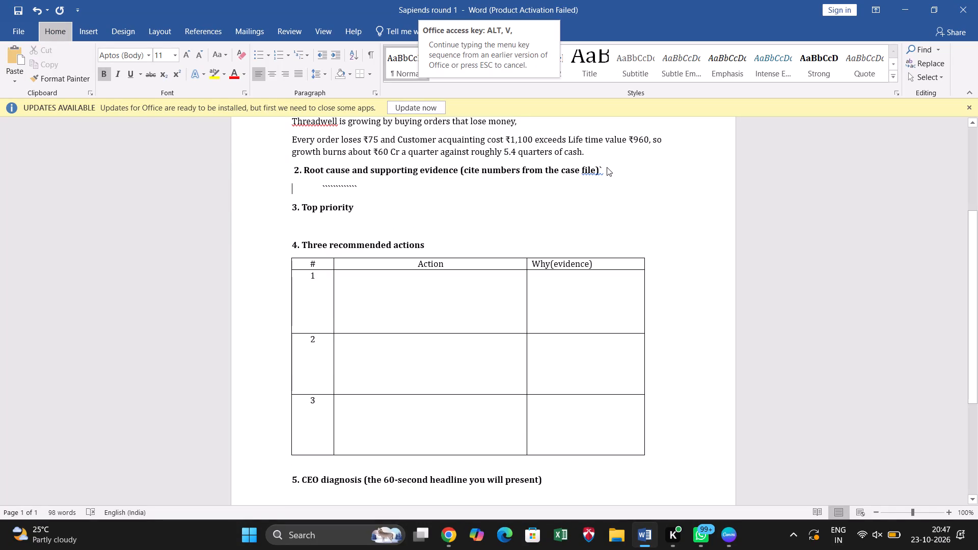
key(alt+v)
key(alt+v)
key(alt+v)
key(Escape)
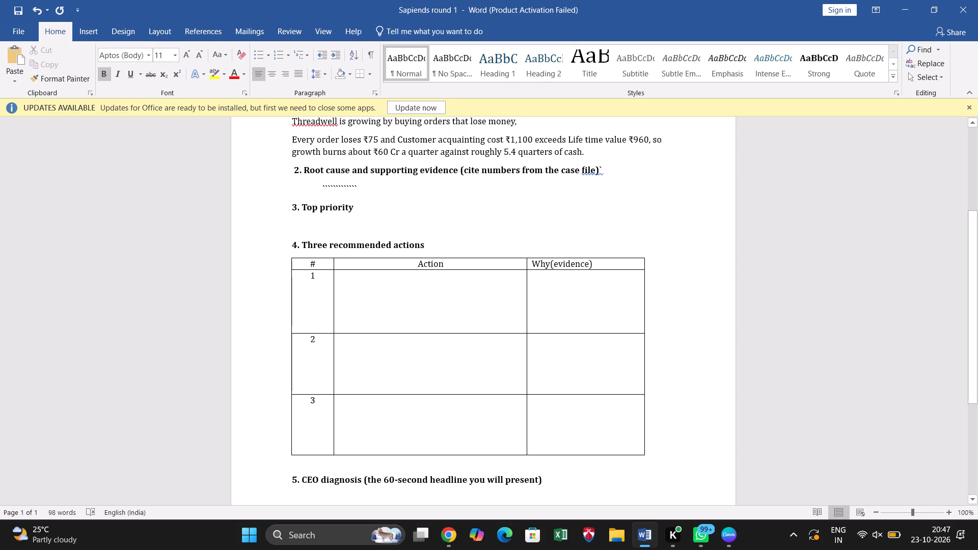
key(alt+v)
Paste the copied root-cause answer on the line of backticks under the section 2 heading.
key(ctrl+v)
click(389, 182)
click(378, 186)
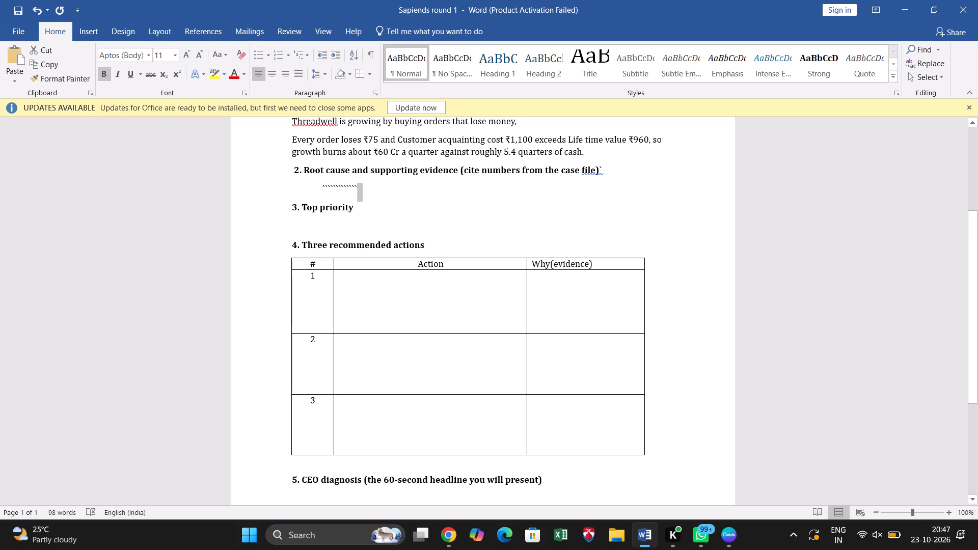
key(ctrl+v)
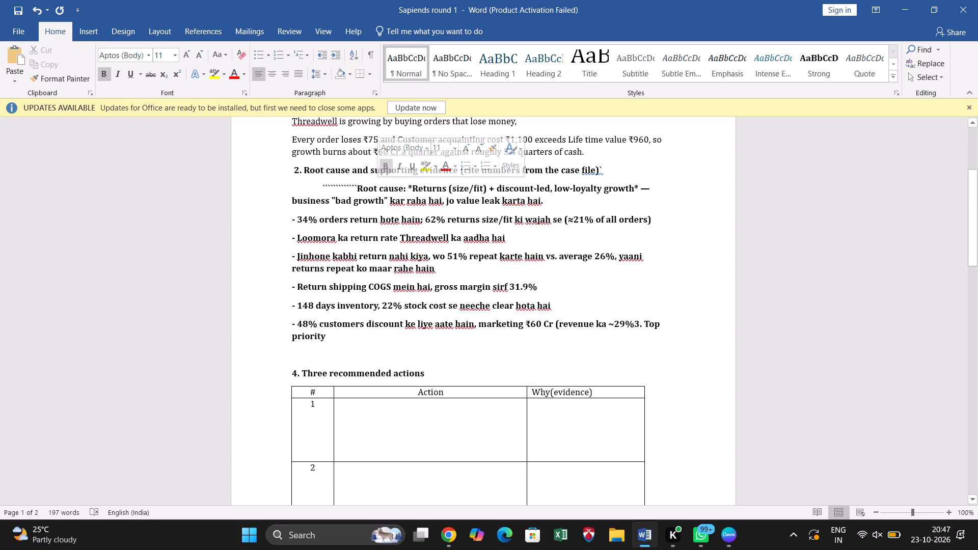
Delete the run of stray backticks before "Root cause" and the one after "(cite numbers from the case file)".
click(355, 186)
key(BackSpace)
key(BackSpace)
key(BackSpace)
key(BackSpace)
key(BackSpace)
key(BackSpace)
key(BackSpace)
key(BackSpace)
key(BackSpace)
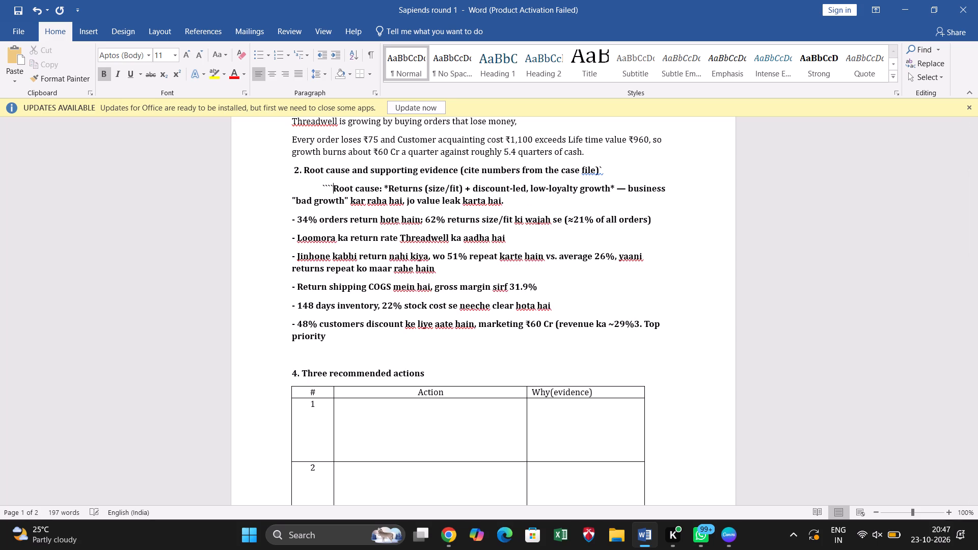
key(BackSpace)
key(BackSpace)
key(BackSpace)
key(BackSpace)
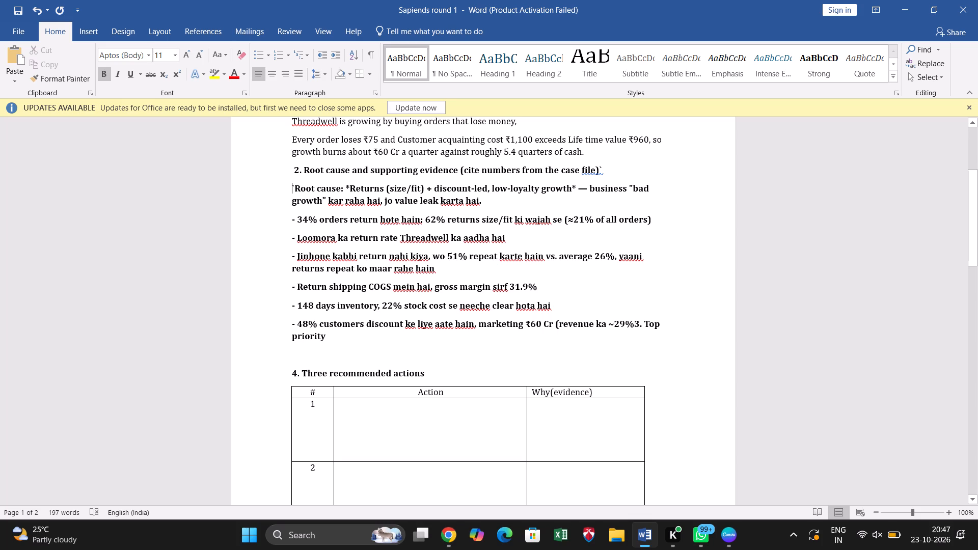
click(613, 169)
key(BackSpace)
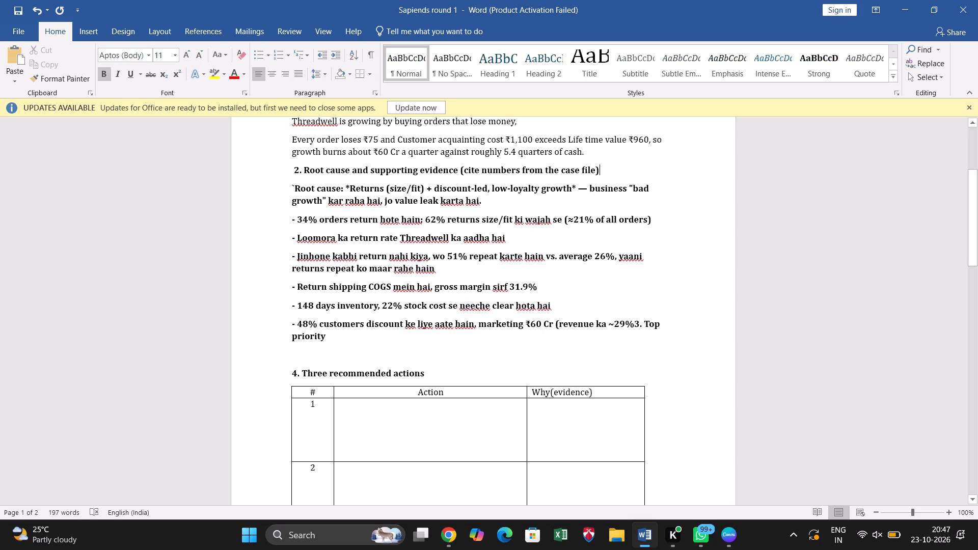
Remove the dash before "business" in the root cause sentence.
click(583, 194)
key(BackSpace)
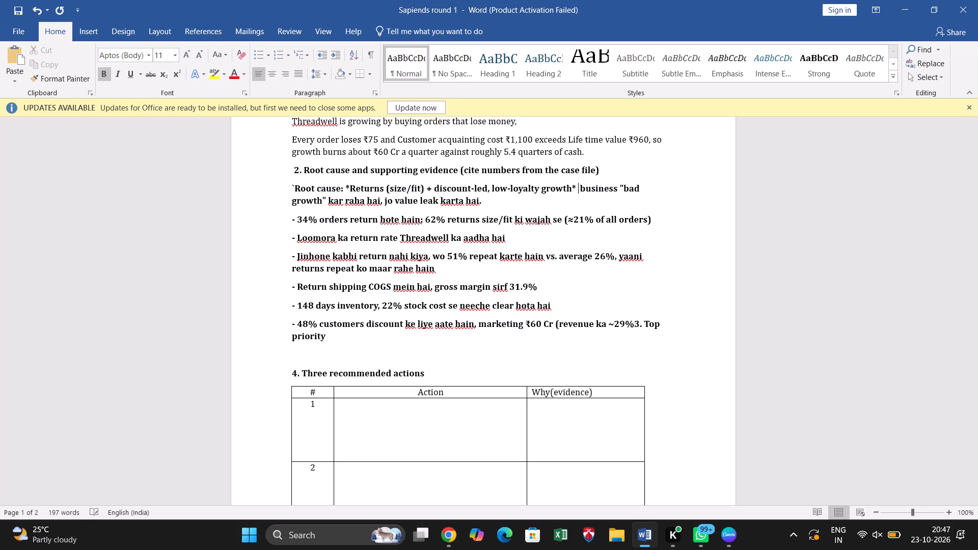
Remove the leading space before the section 2 heading and the remaining backtick before "Root cause".
click(294, 182)
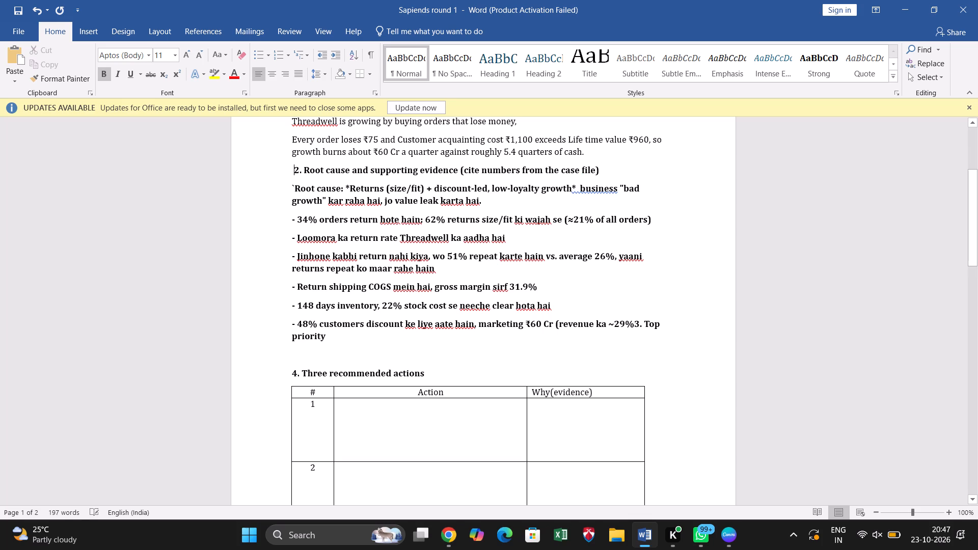
key(BackSpace)
click(294, 182)
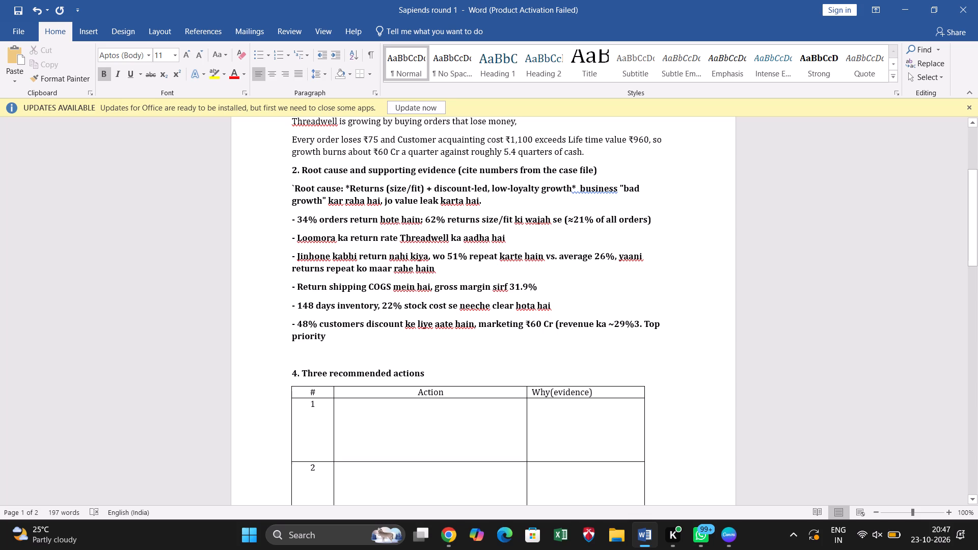
click(294, 185)
key(BackSpace)
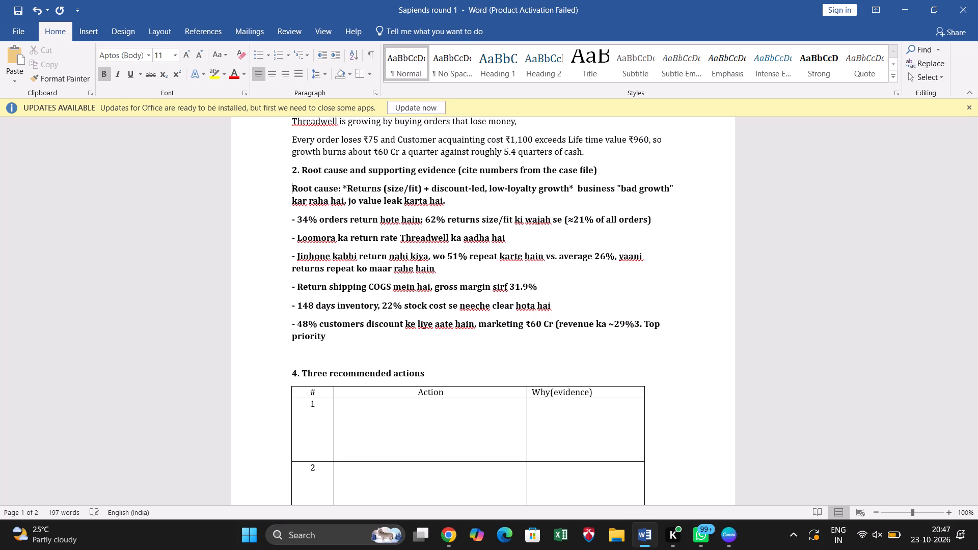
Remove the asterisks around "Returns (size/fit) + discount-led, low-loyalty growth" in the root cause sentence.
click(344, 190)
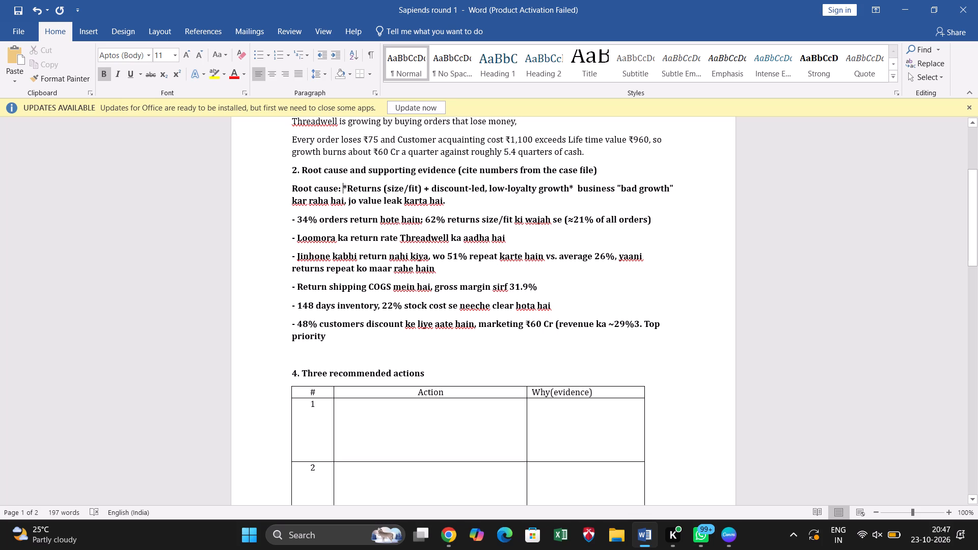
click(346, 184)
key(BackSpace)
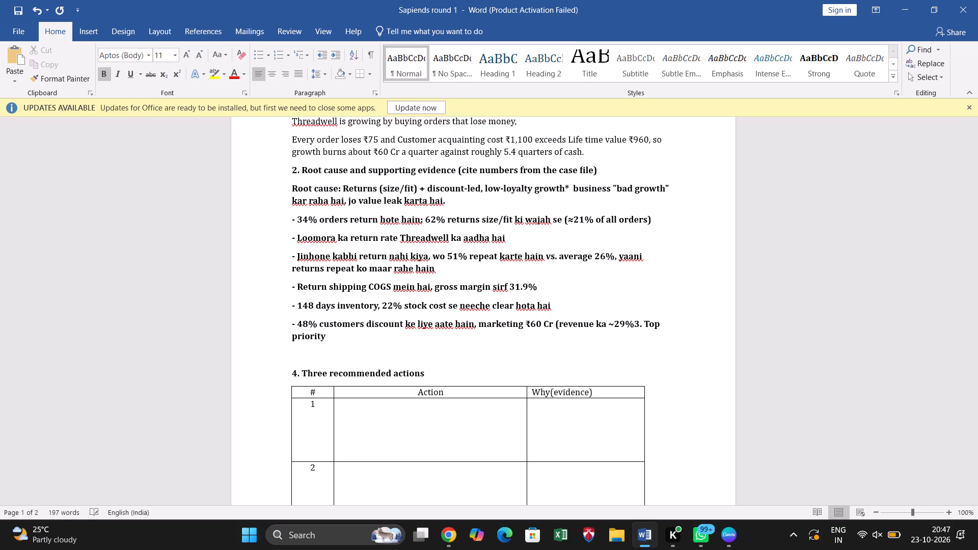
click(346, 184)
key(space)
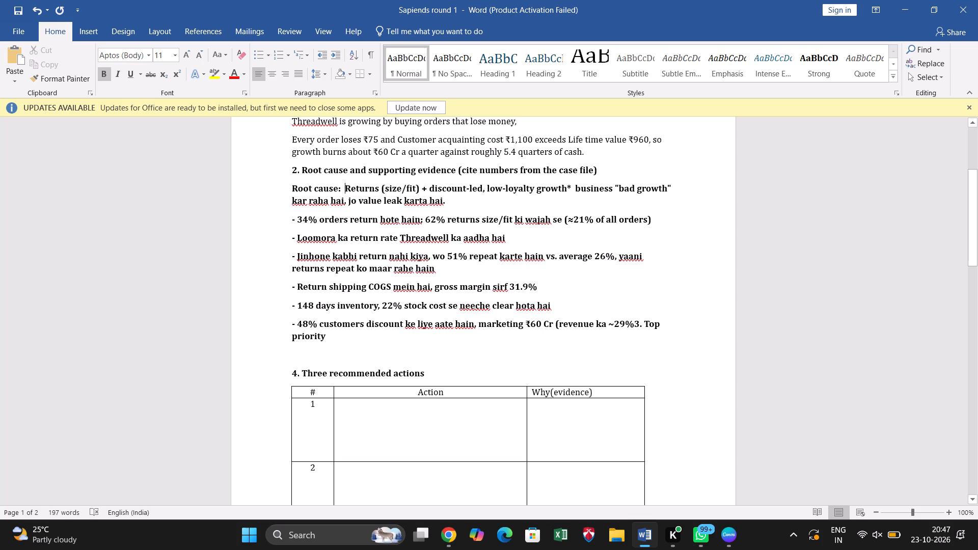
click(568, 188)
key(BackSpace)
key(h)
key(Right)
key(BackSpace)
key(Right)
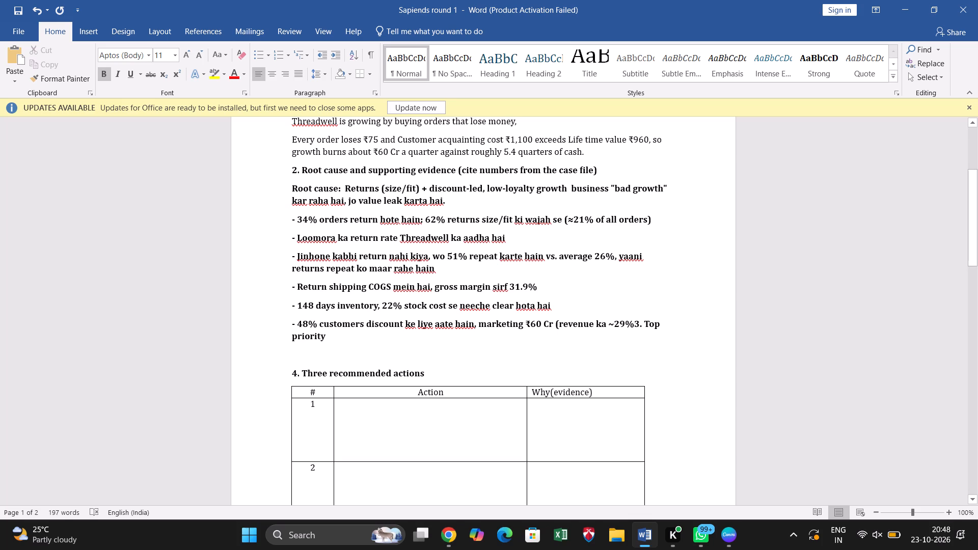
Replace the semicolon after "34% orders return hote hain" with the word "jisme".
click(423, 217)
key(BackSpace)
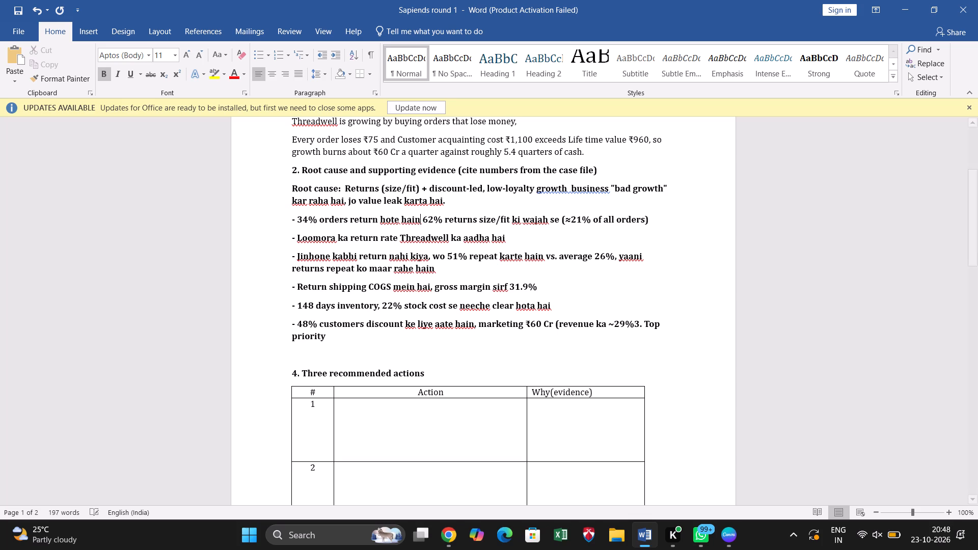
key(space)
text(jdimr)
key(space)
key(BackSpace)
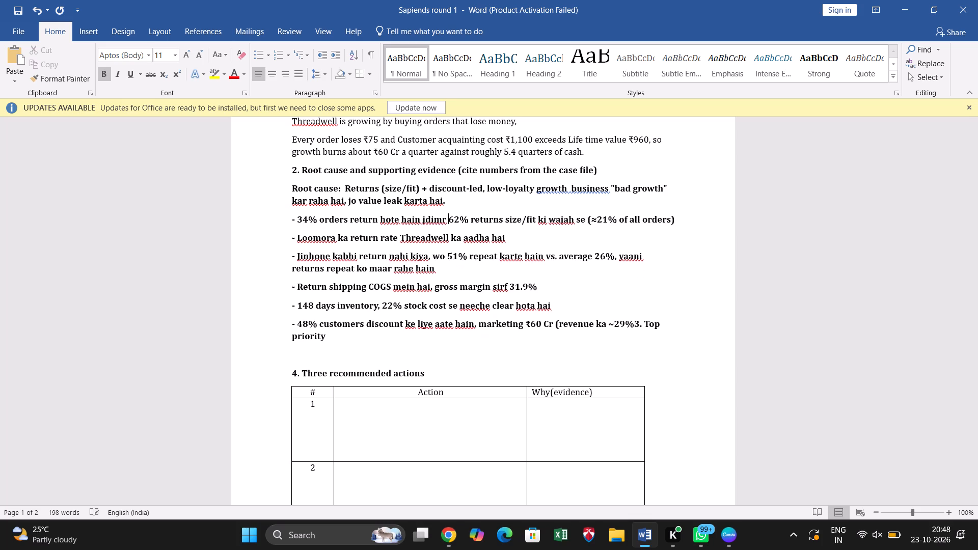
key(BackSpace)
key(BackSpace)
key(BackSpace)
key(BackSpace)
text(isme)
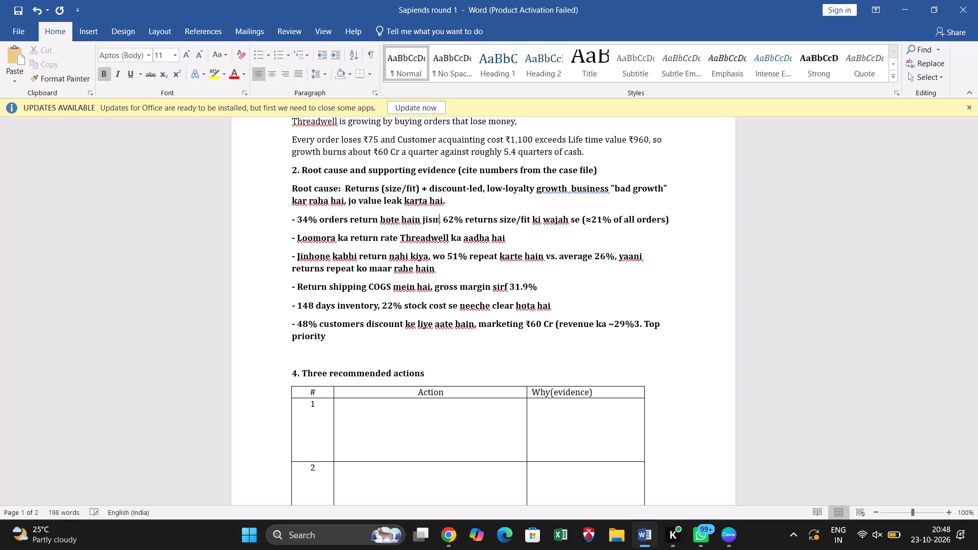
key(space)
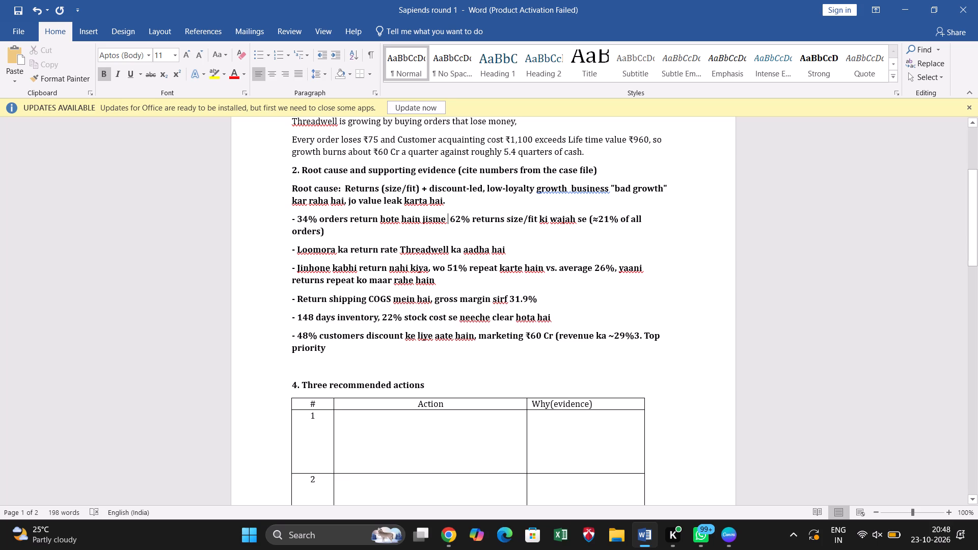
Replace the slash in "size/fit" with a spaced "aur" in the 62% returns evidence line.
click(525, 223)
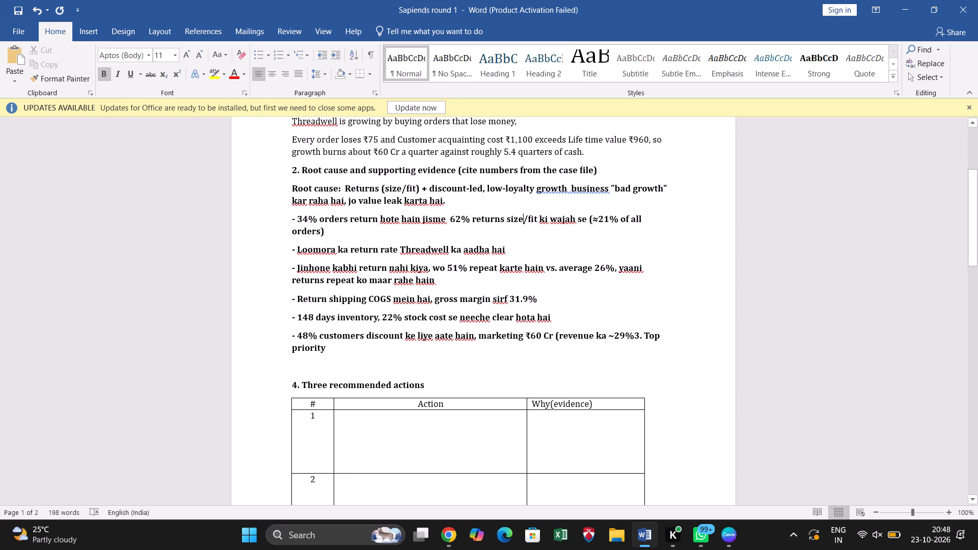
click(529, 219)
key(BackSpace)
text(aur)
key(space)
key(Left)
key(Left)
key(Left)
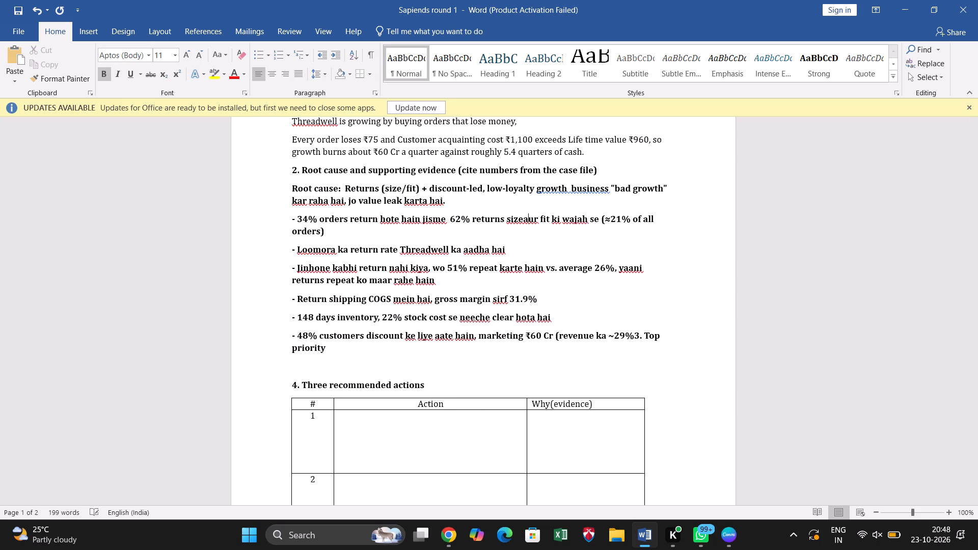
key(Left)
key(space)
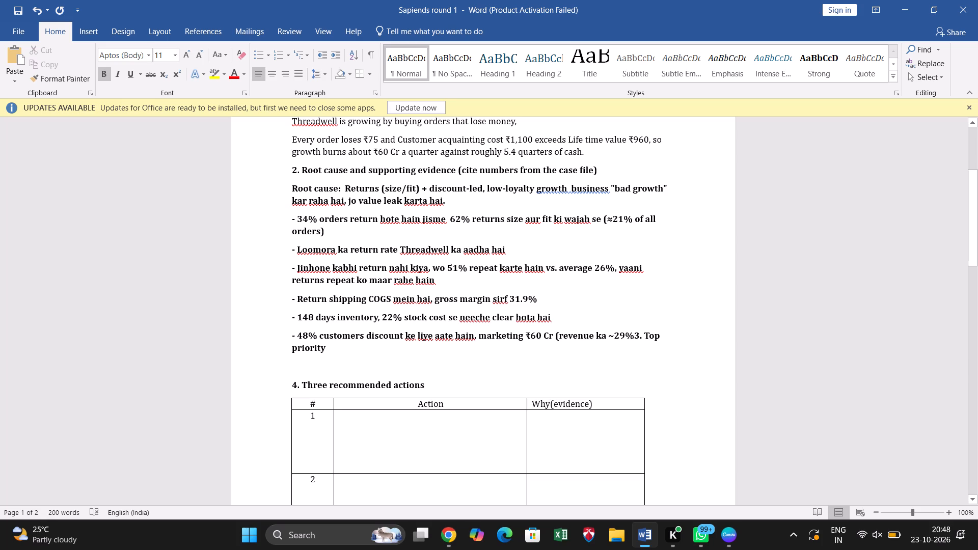
Delete the whole pasted section 2 answer from "Root cause:" through the merged "3. Top priority" text.
drag(340, 363, 260, 207)
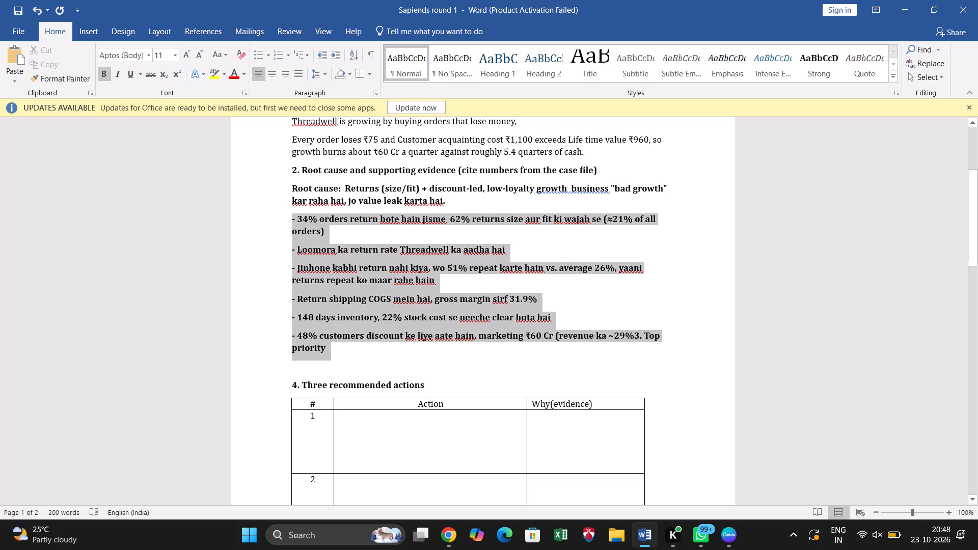
drag(260, 207, 257, 186)
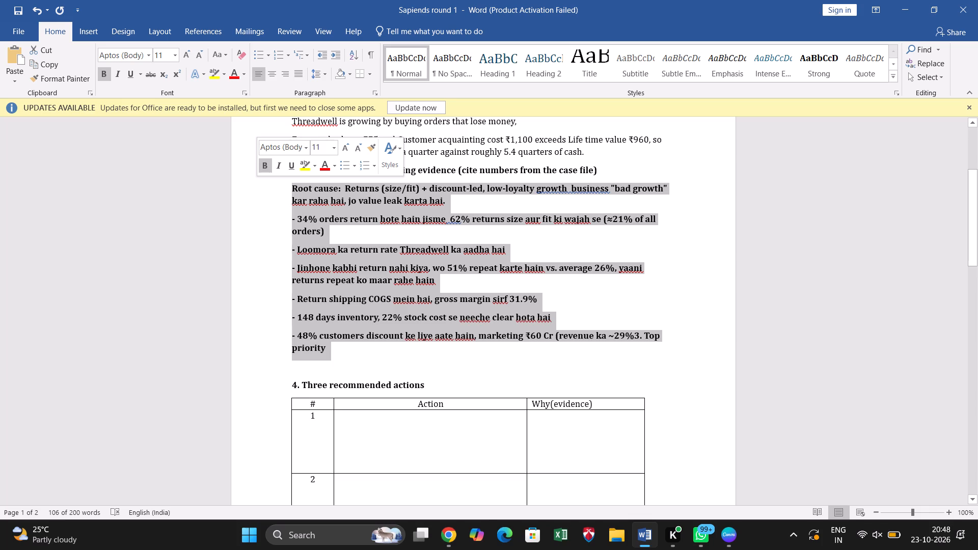
key(BackSpace)
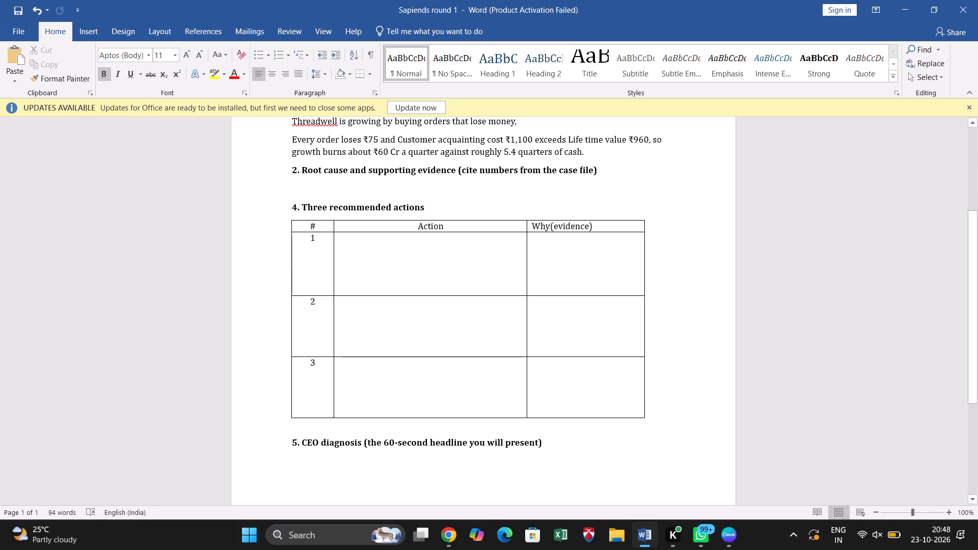
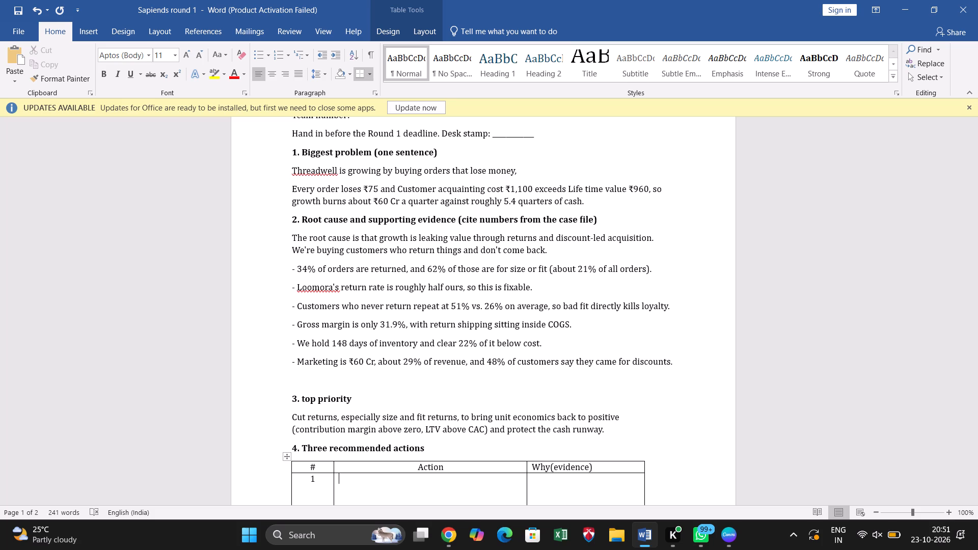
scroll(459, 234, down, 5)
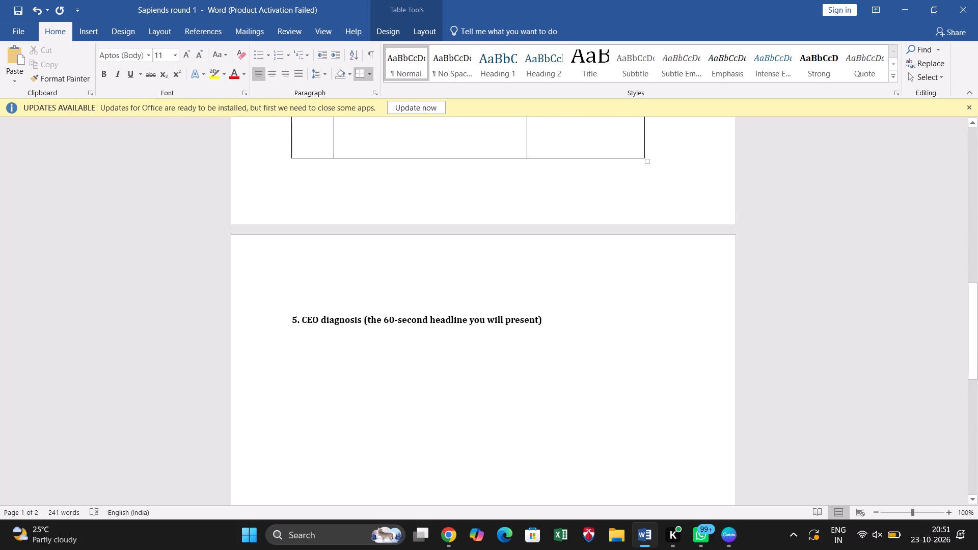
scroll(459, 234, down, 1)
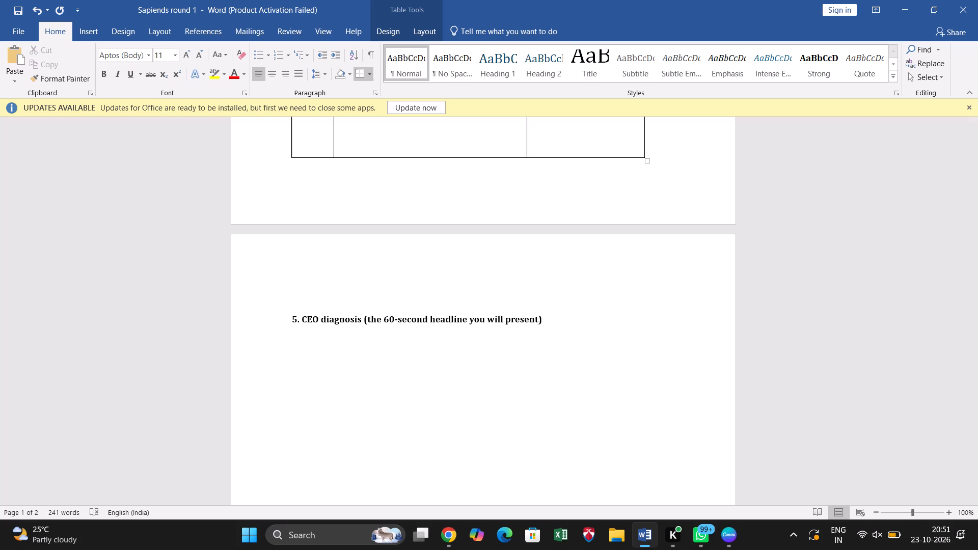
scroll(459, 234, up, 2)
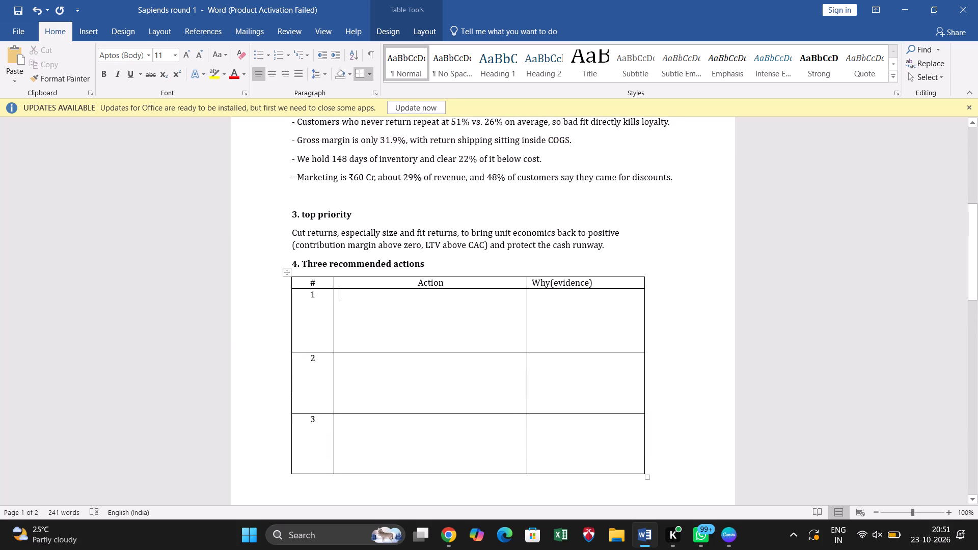
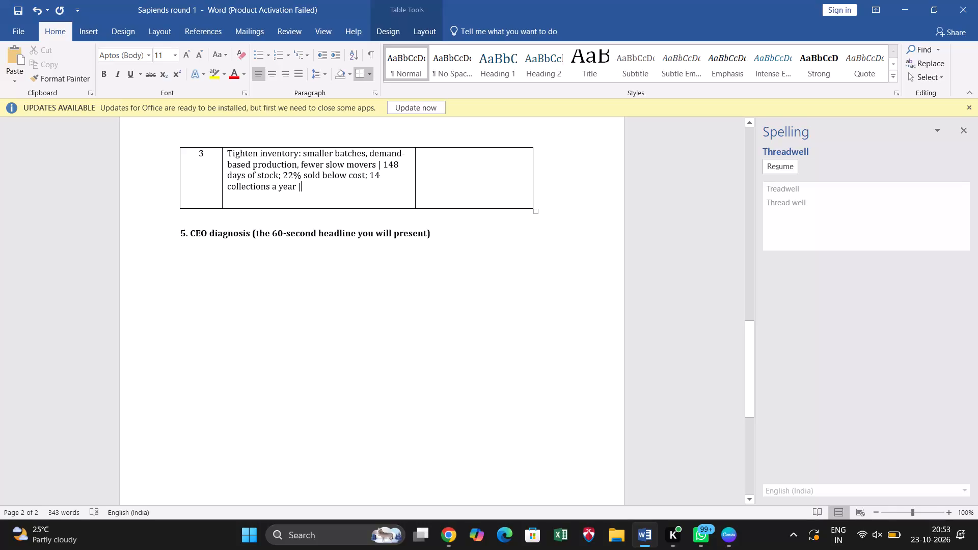
Move row 3's evidence, "148 days of stock; 22% sold below cost; 14 collections a year", into its Why(evidence) cell, deleting the divider bars around it.
key(BackSpace)
key(BackSpace)
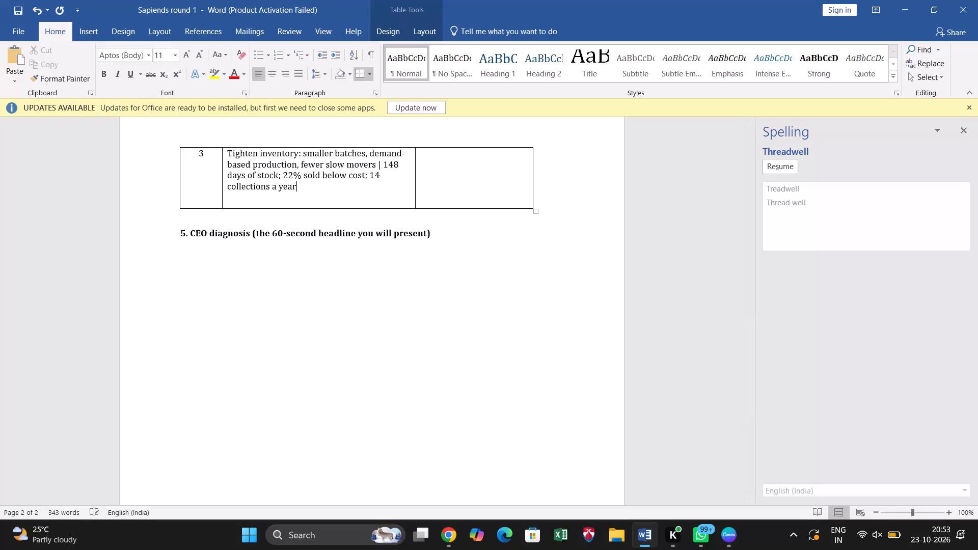
key(shift+Up)
key(shift+Left)
key(shift+Left)
key(shift+Left)
key(shift+Left)
key(shift+Left)
key(shift+Left)
key(shift+Left)
key(shift+Left)
key(shift+Left)
key(shift+Left)
key(shift+Left)
key(shift+Left)
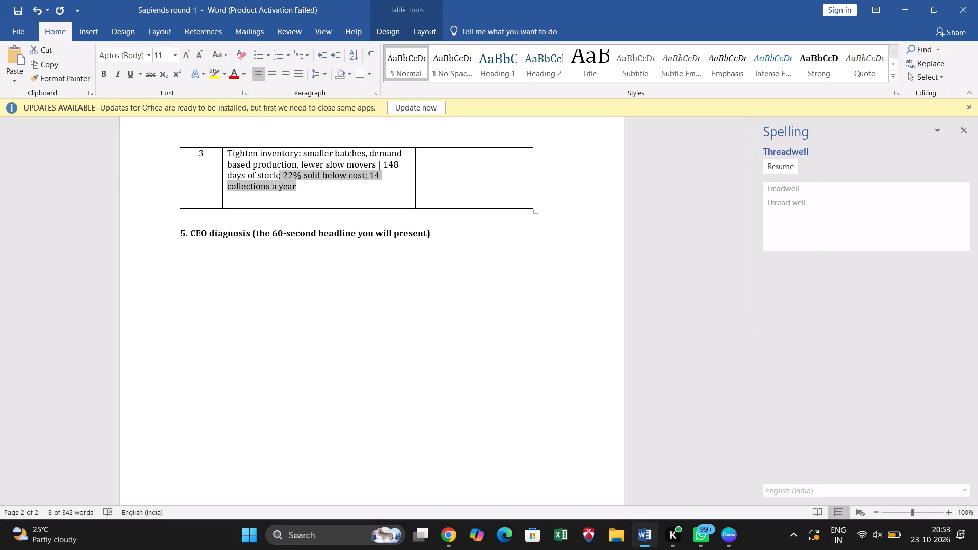
key(shift+Left)
key(shift+Left)
key(shift+Left)
key(shift+Left)
key(shift+Left)
key(shift+Left)
key(shift+Left)
key(shift+Left)
key(shift+Left)
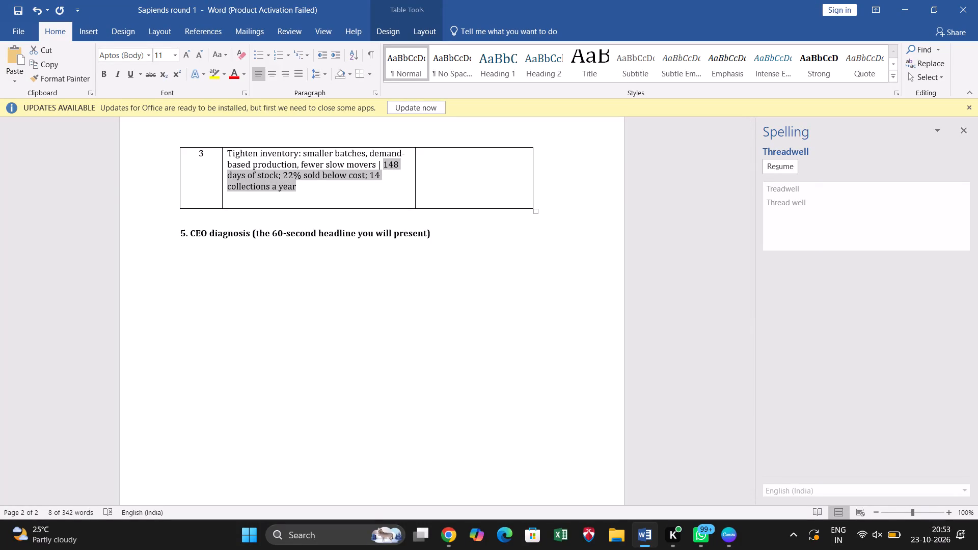
key(ctrl+x)
key(BackSpace)
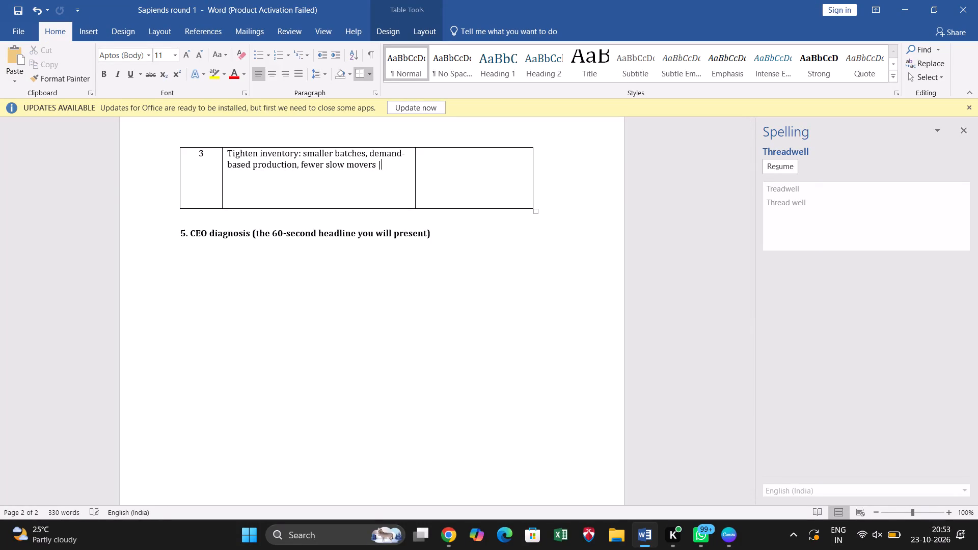
key(BackSpace)
key(BackSpace)
click(477, 177)
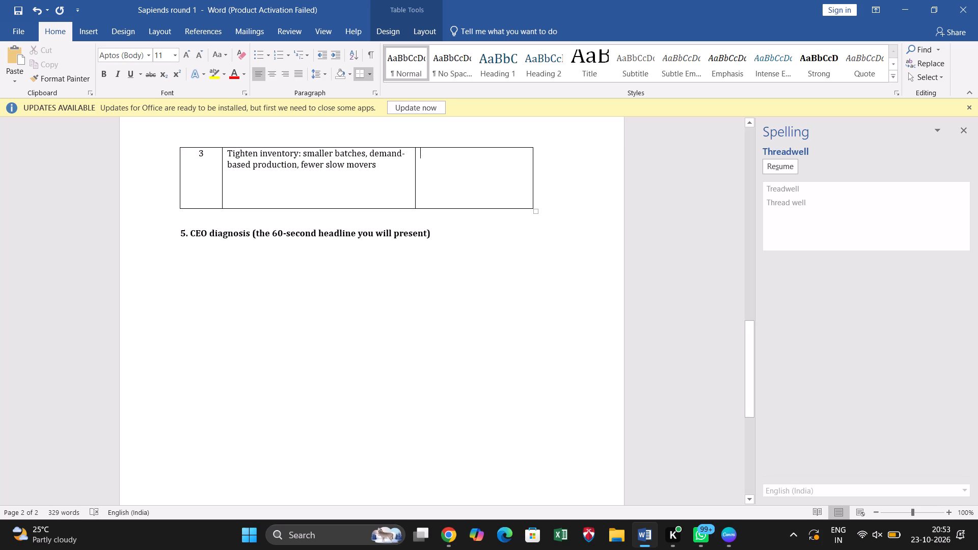
key(ctrl+v)
Move row 2's evidence, from the divider bar before "CAC (₹1,100)" through "₹60 Cr a quarter", out of Action into its Why(evidence) cell.
scroll(477, 177, up, 2)
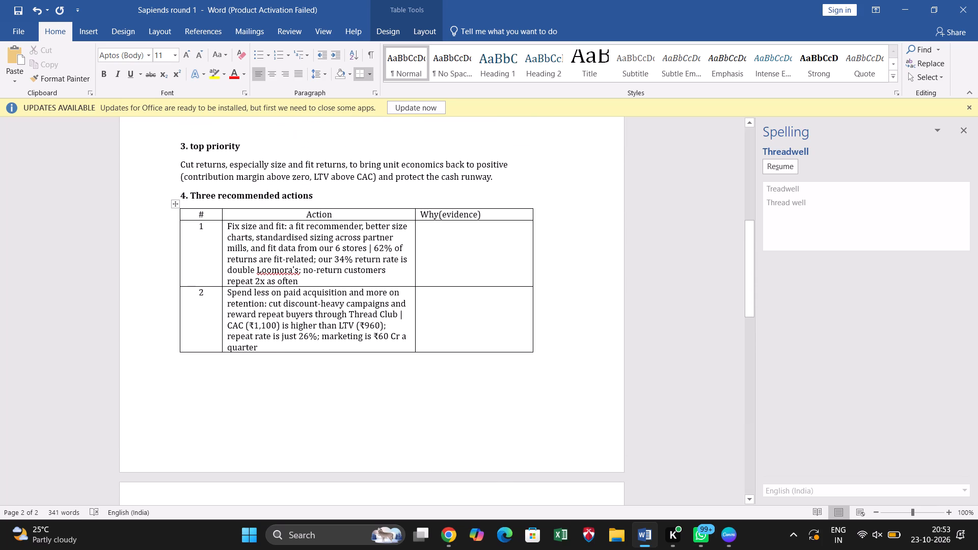
drag(402, 311, 413, 341)
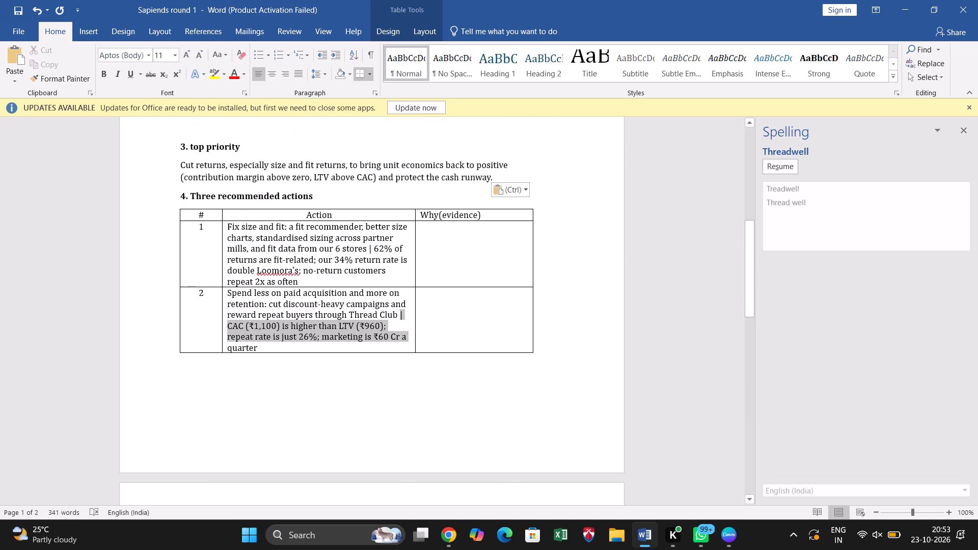
drag(413, 341, 412, 350)
key(ctrl+x)
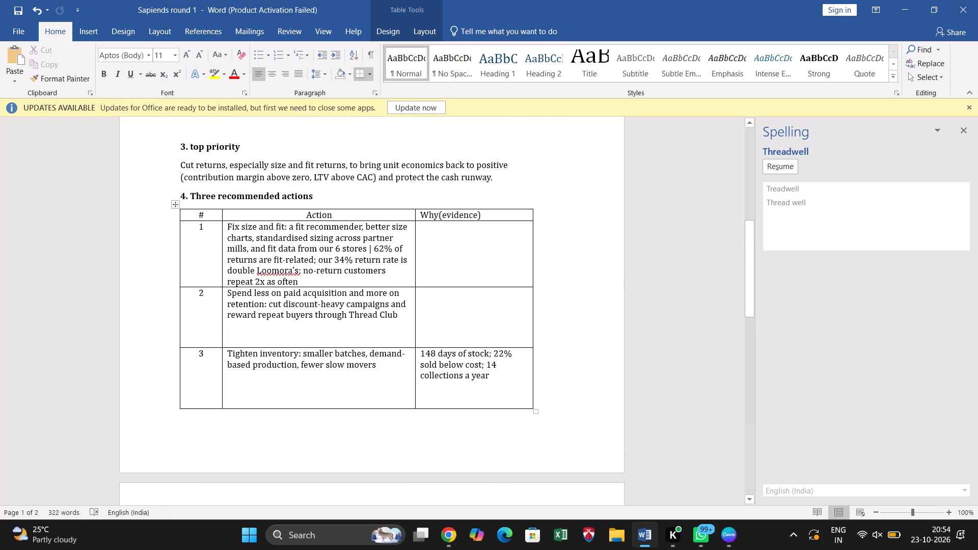
key(BackSpace)
click(464, 322)
key(ctrl+v)
Delete the leading divider bar and space before "CAC (₹1,100)" in row 2's Why(evidence) cell.
key(Up)
key(Up)
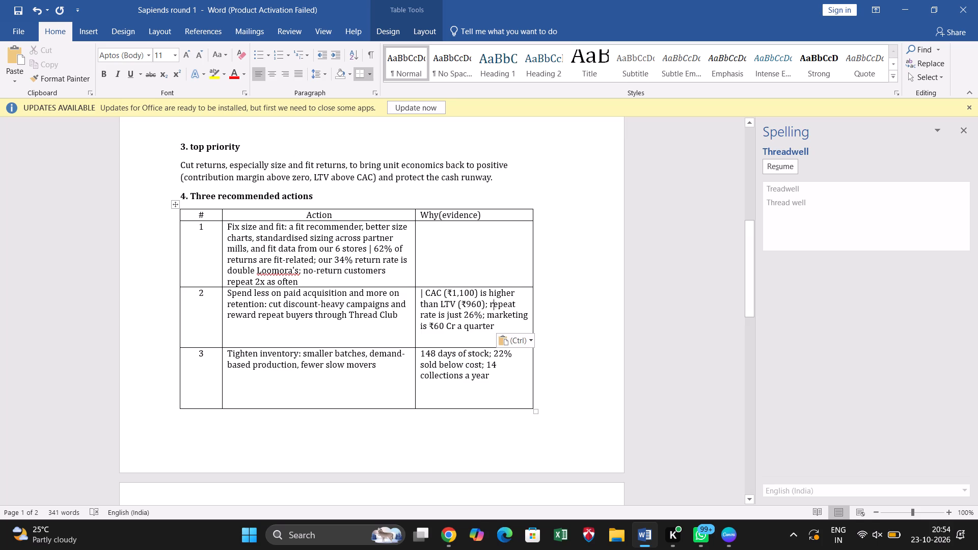
key(Up)
key(Up)
key(Up)
key(Down)
key(Down)
key(Left)
key(Left)
key(Left)
key(Left)
key(Left)
key(Left)
key(Left)
key(Left)
key(Left)
key(Left)
key(Left)
key(Left)
key(Left)
key(Left)
key(Left)
key(Left)
key(Left)
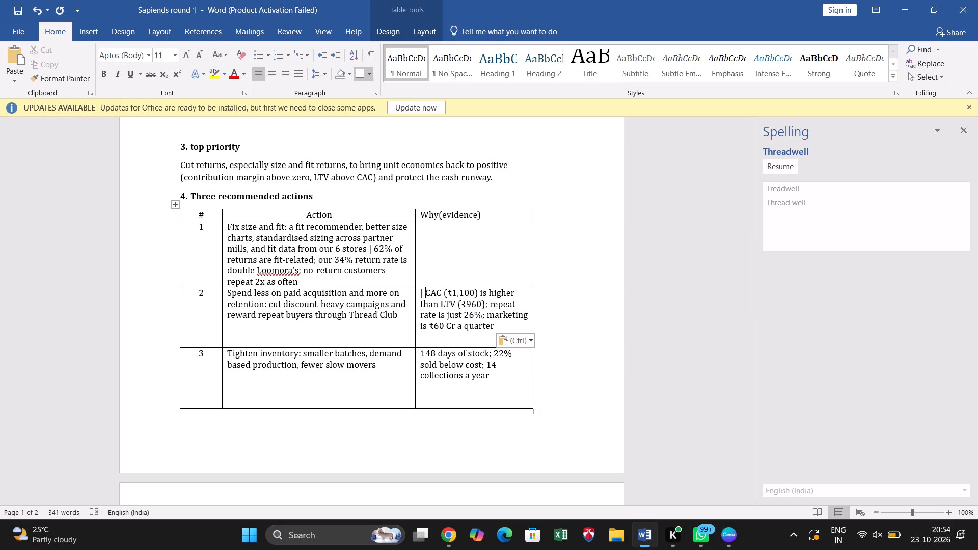
key(BackSpace)
key(BackSpace)
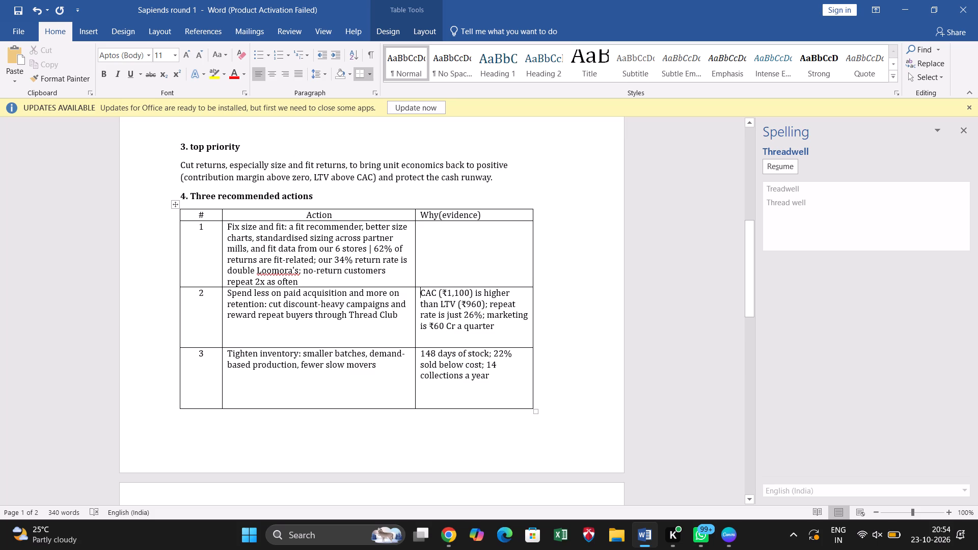
Move row 1's evidence, from "62% of returns" through "repeat 2x as often", out of Action into its Why(evidence) cell, deleting the divider bar before it.
click(376, 248)
key(Left)
key(shift+Down)
key(shift+Down)
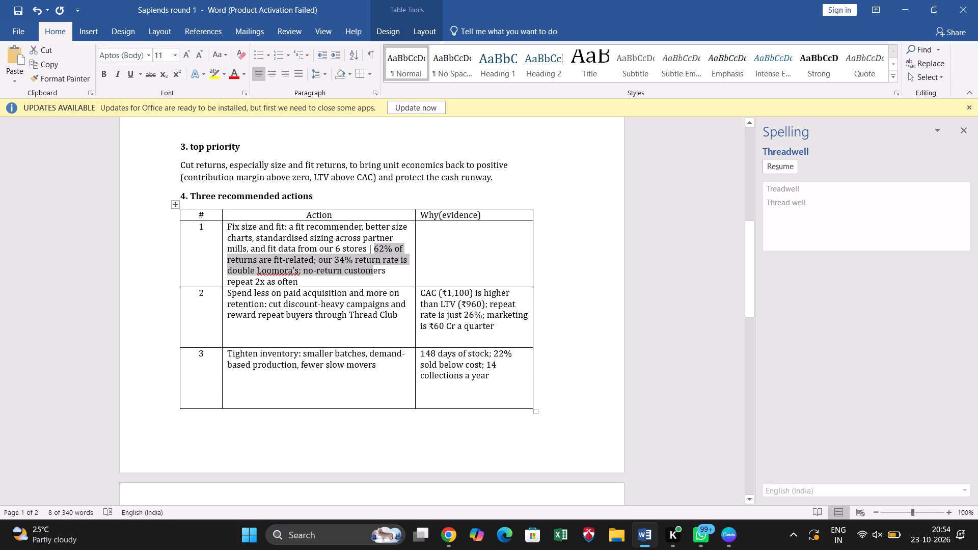
key(shift+Right)
key(shift+Right)
key(shift+Right)
key(shift+Right)
key(shift+Right)
key(shift+Right)
key(shift+Right)
key(shift+Right)
key(shift+Right)
key(shift+Right)
key(shift+Right)
key(shift+Right)
key(shift+Right)
key(shift+Right)
key(shift+Right)
key(shift+Right)
key(shift+Right)
key(shift+Right)
key(shift+Right)
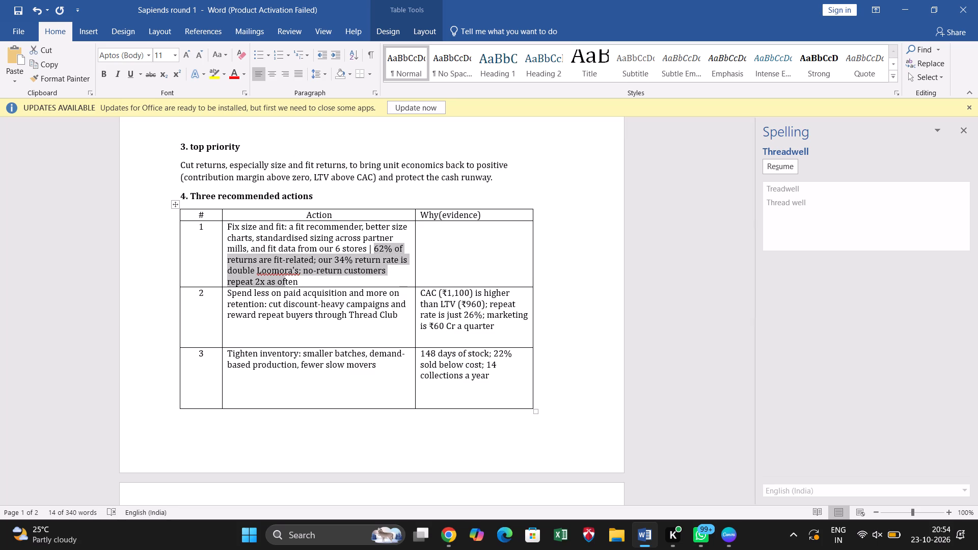
key(shift+Right)
key(shift+Right)
key(shift+Right)
key(ctrl+c)
key(ctrl+x)
key(BackSpace)
key(BackSpace)
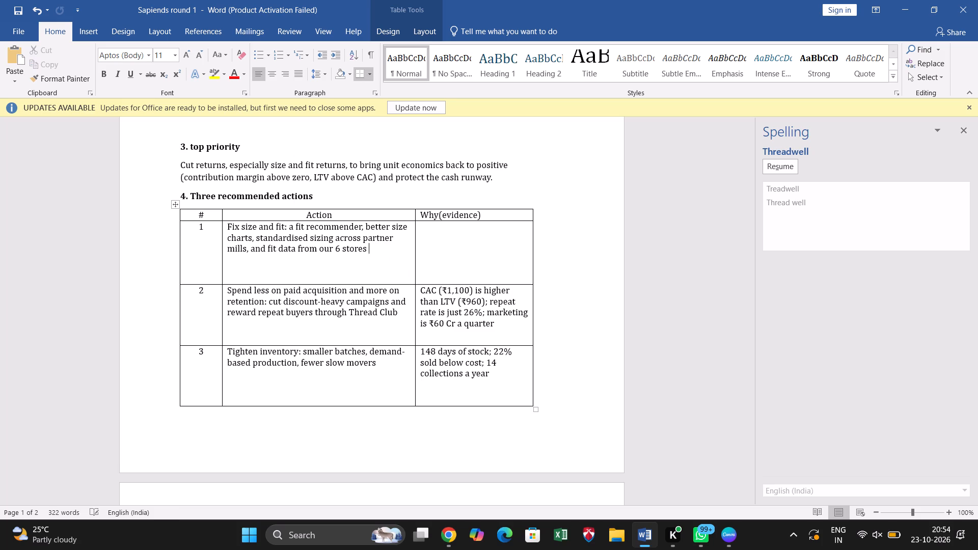
click(428, 246)
key(ctrl+v)
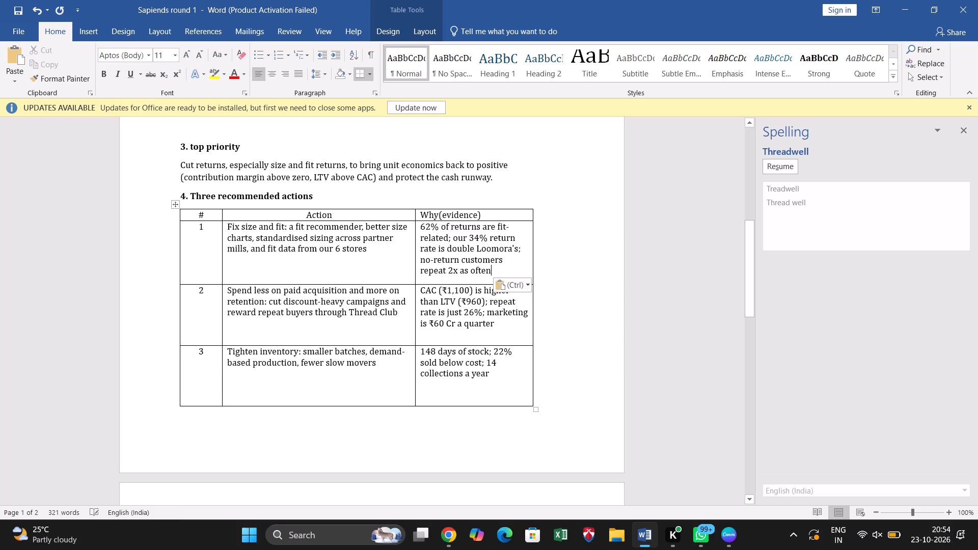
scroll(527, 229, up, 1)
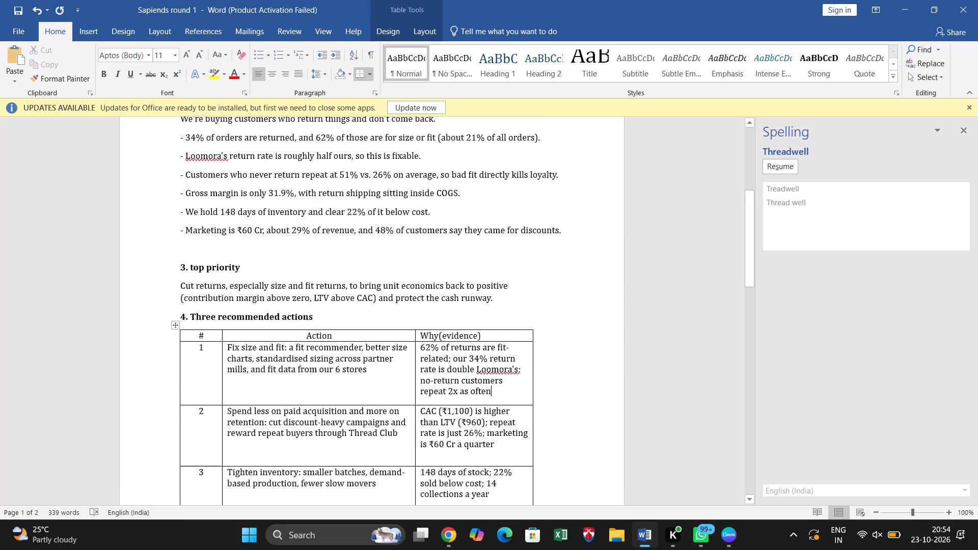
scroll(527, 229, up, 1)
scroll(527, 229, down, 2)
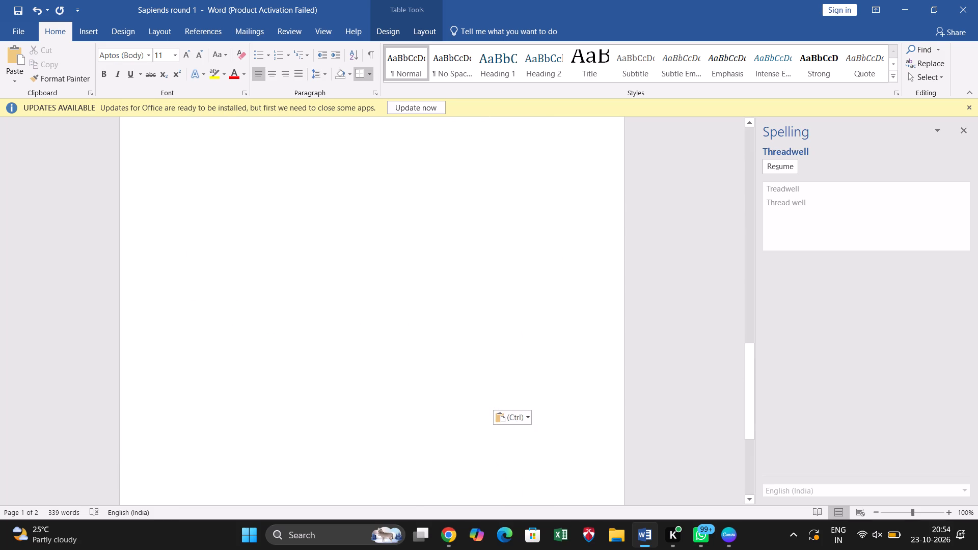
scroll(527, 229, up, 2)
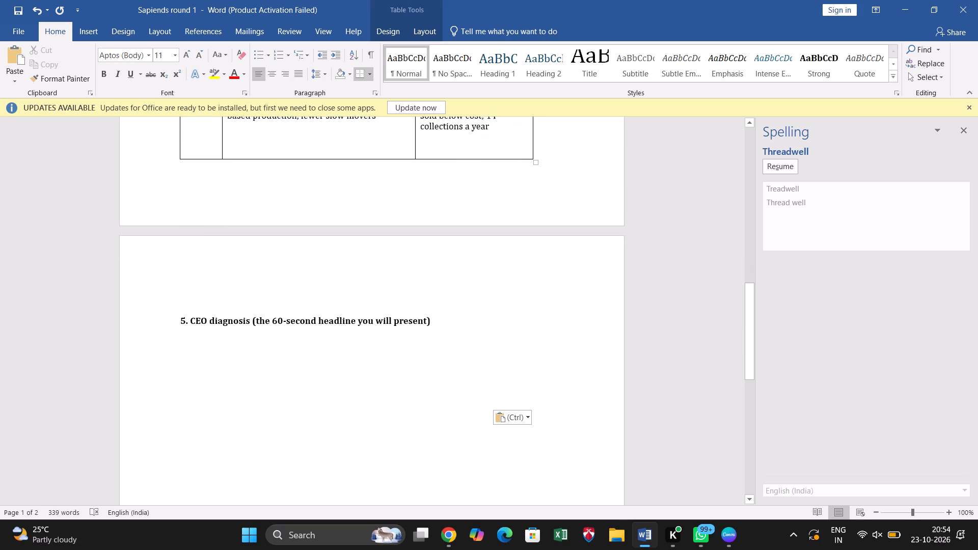
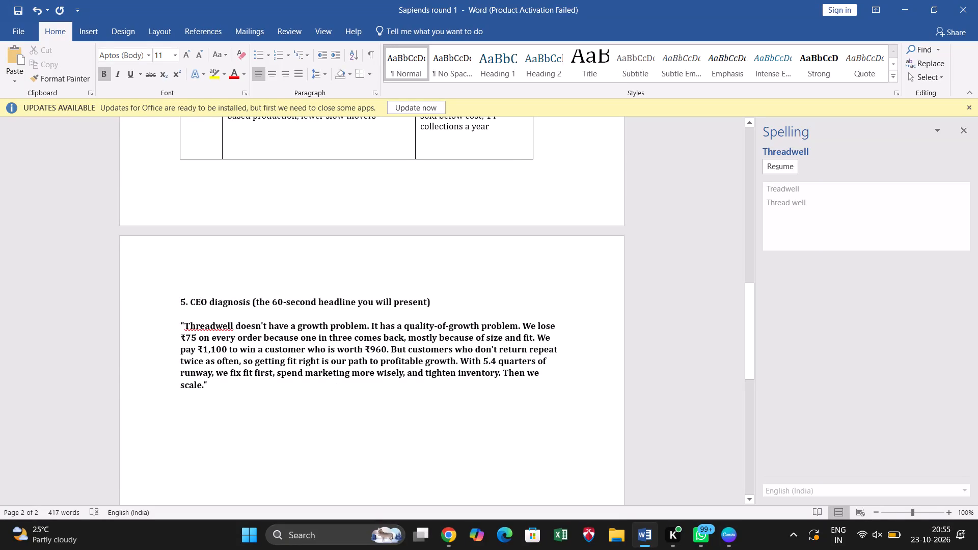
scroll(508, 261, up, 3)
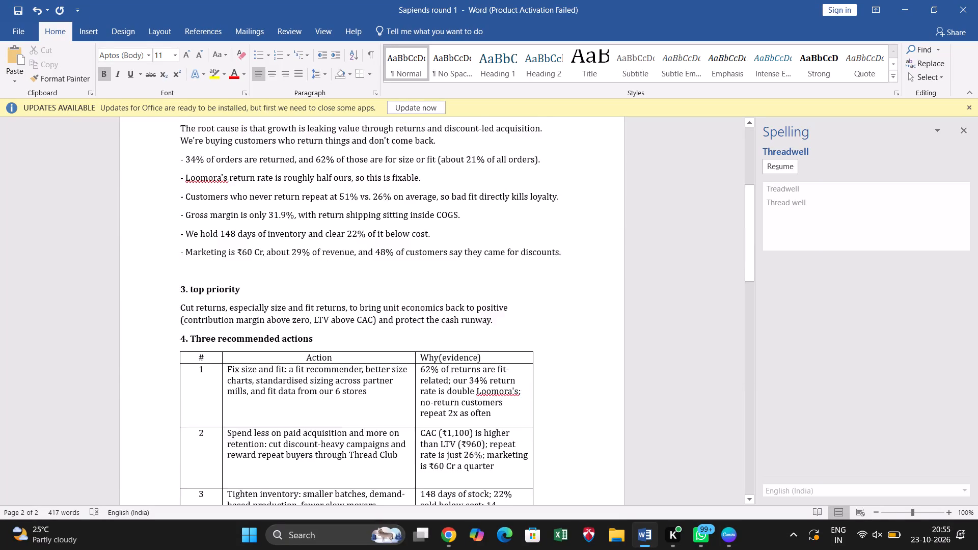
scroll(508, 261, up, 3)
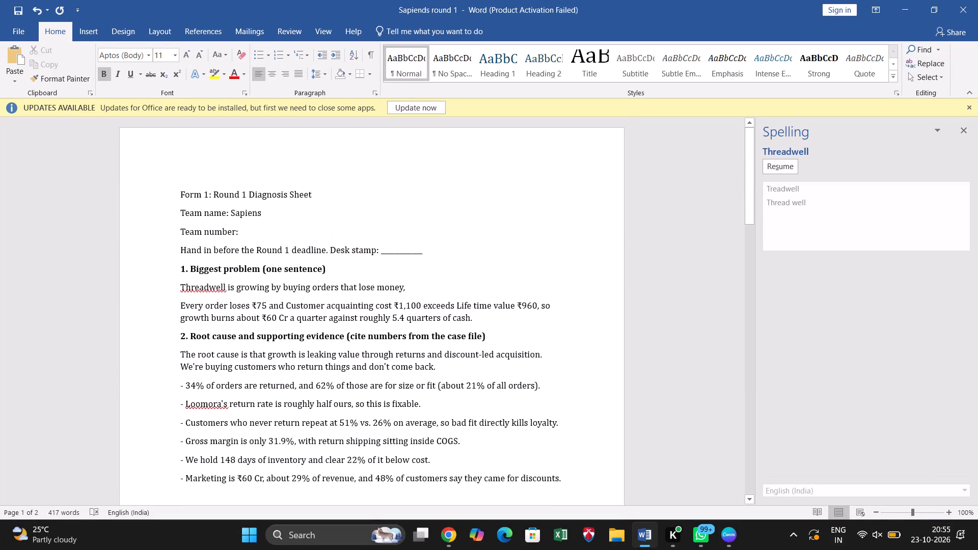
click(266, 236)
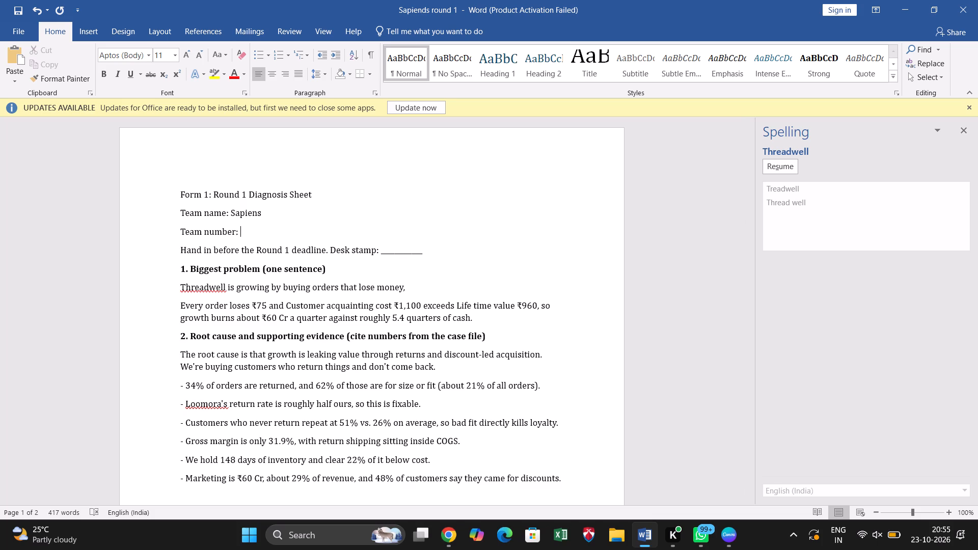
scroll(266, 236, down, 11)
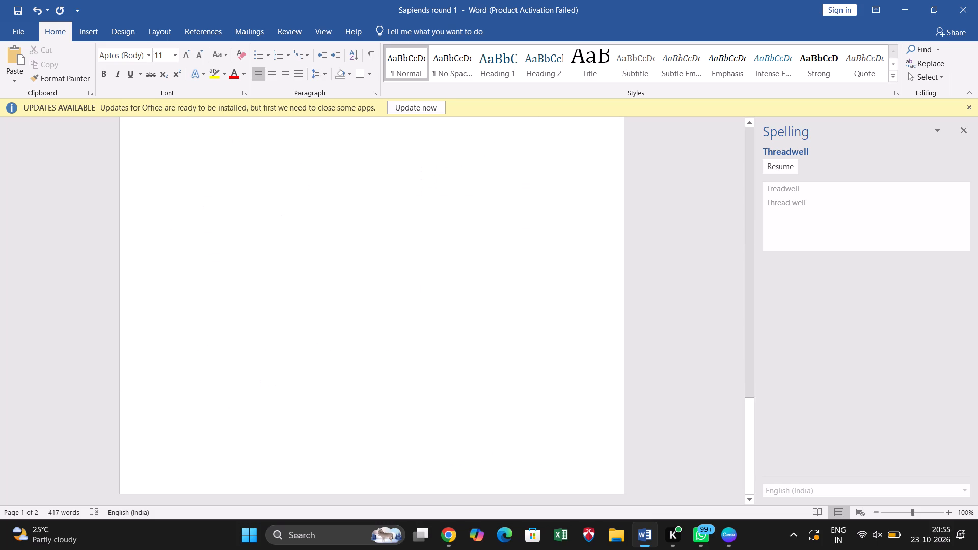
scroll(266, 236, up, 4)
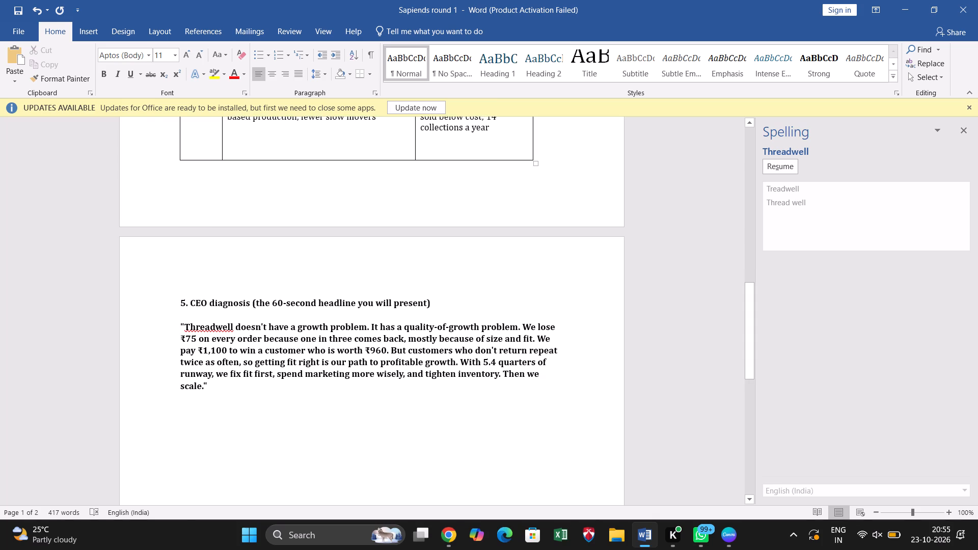
Remove the blank line above the CEO diagnosis text and insert a paragraph break after the section 5 heading.
click(190, 326)
key(Left)
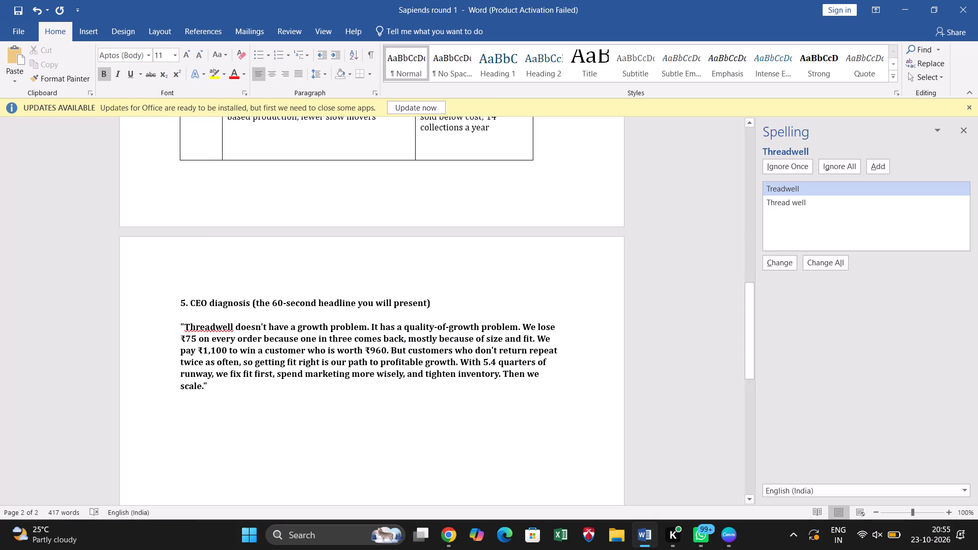
key(Left)
key(BackSpace)
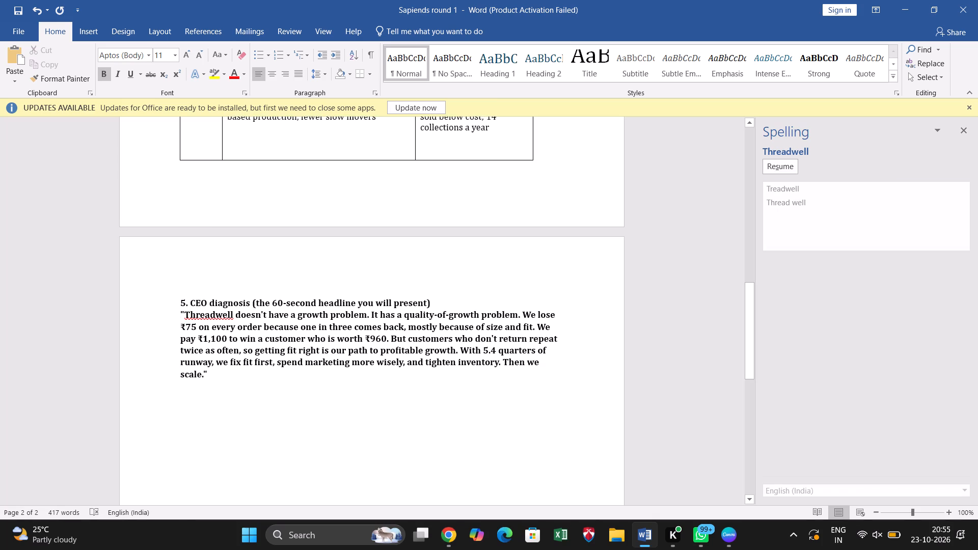
click(443, 300)
key(Return)
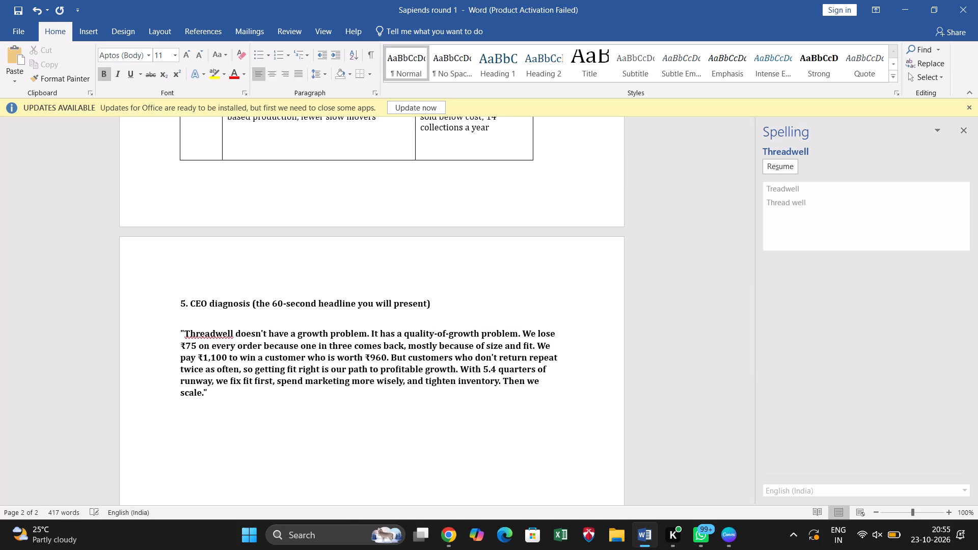
Delete the closing and opening quotation marks around the CEO diagnosis text and save the document.
click(208, 389)
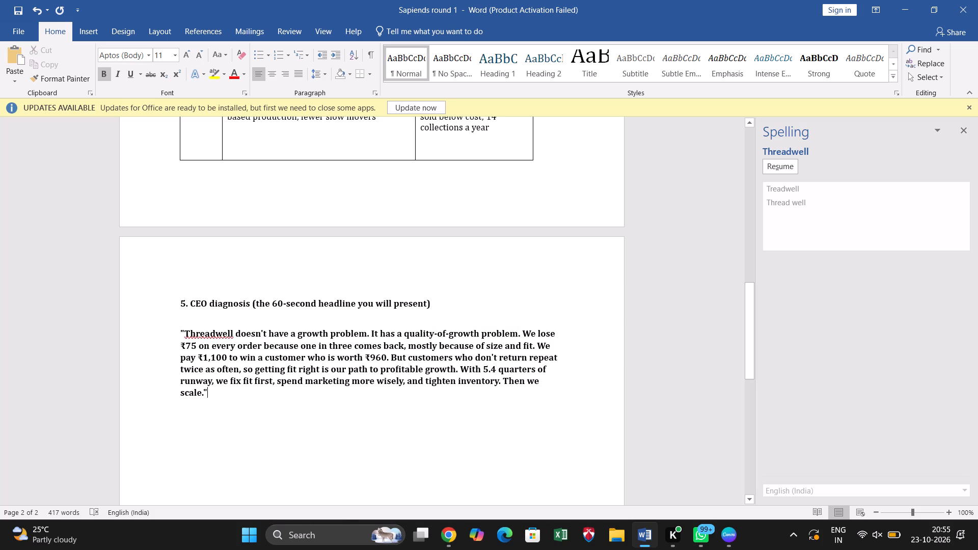
key(BackSpace)
click(183, 331)
key(BackSpace)
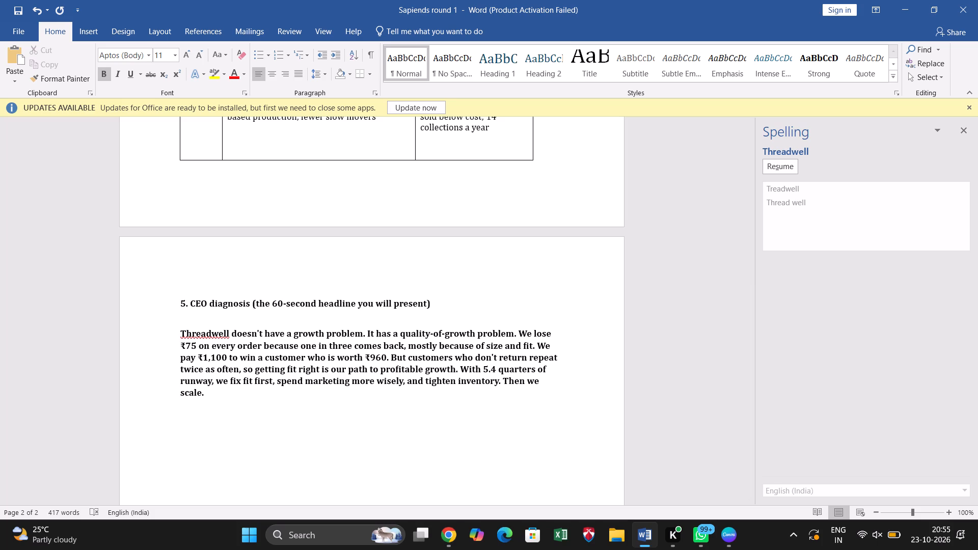
key(ctrl+s)
key(ctrl+s)
Remove the bold formatting from the whole CEO diagnosis paragraph beneath the section 5 heading.
key(shift+Down)
key(shift+Down)
key(shift+Down)
key(shift+Down)
key(shift+Down)
key(shift+Down)
key(shift+Down)
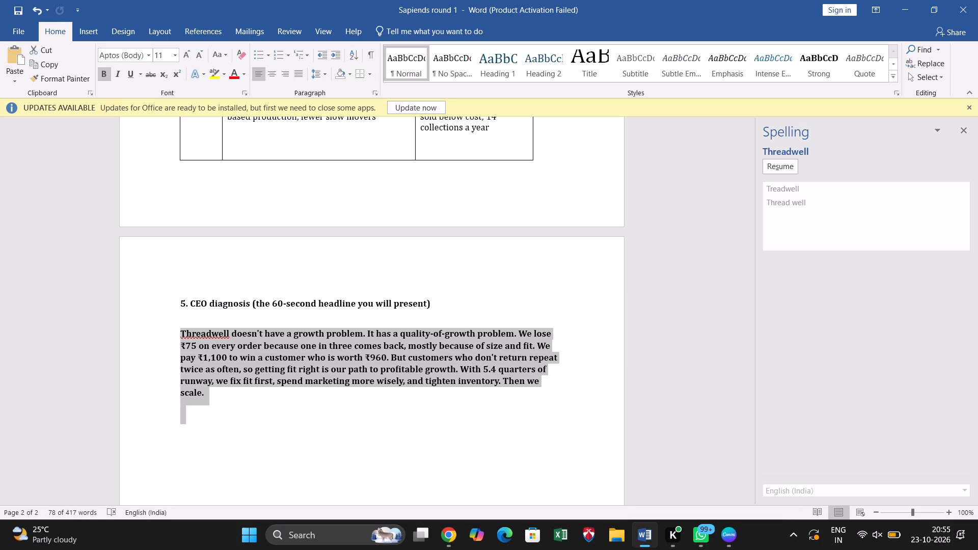
click(104, 73)
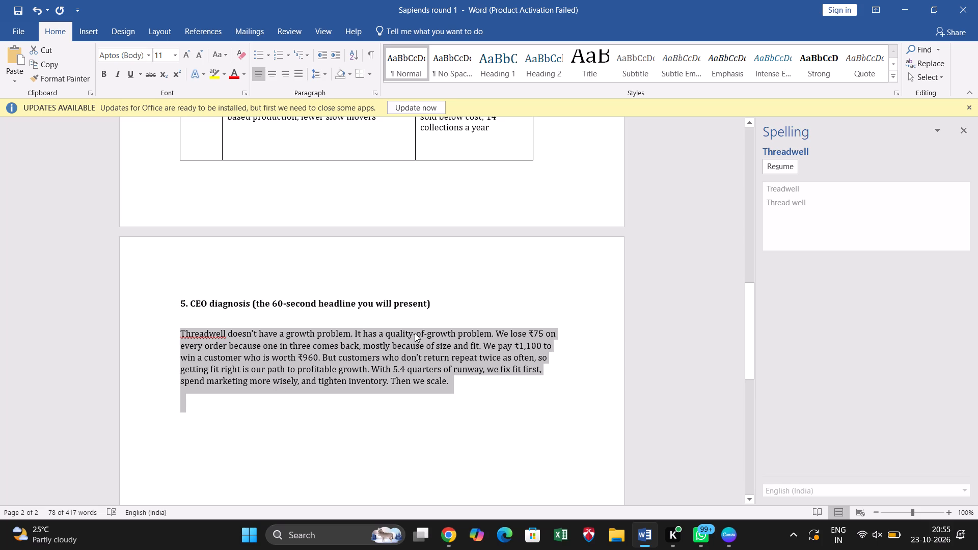
click(482, 392)
Return to the empty "Team number:" line at the start of the form and save the document.
scroll(458, 319, up, 3)
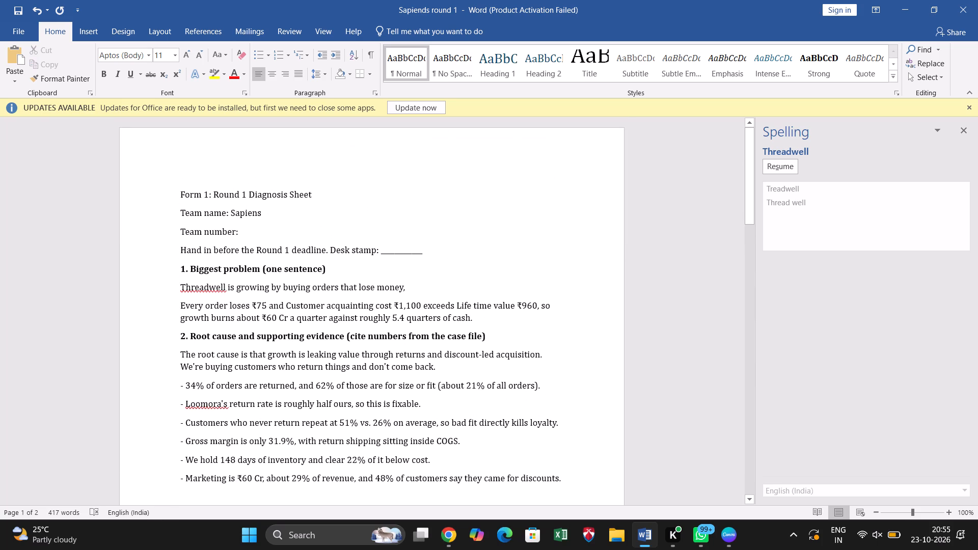
click(258, 237)
scroll(286, 250, down, 1)
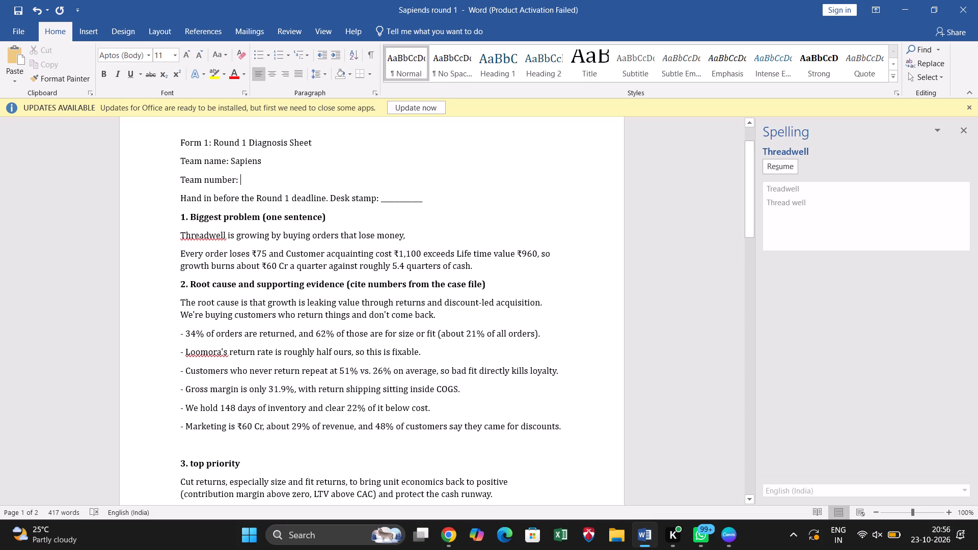
key(ctrl+s)
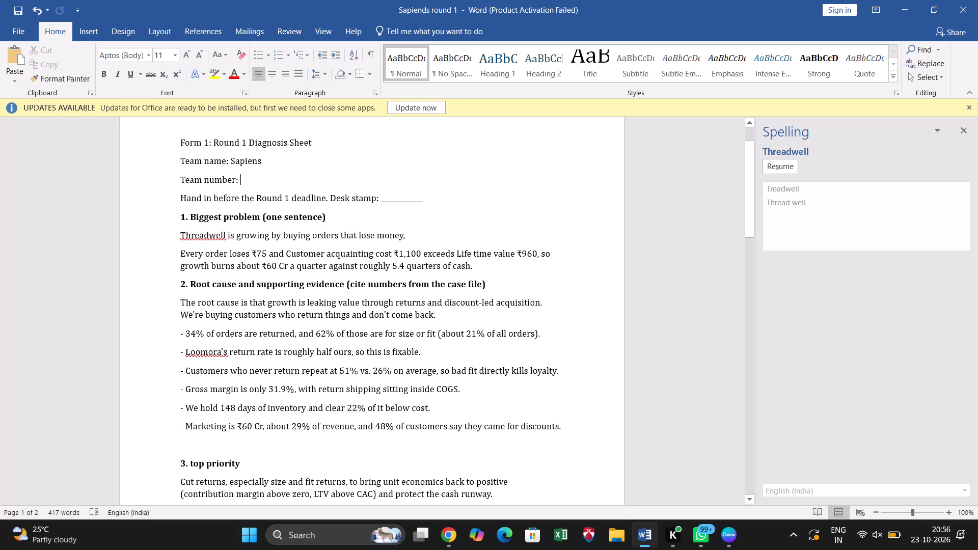
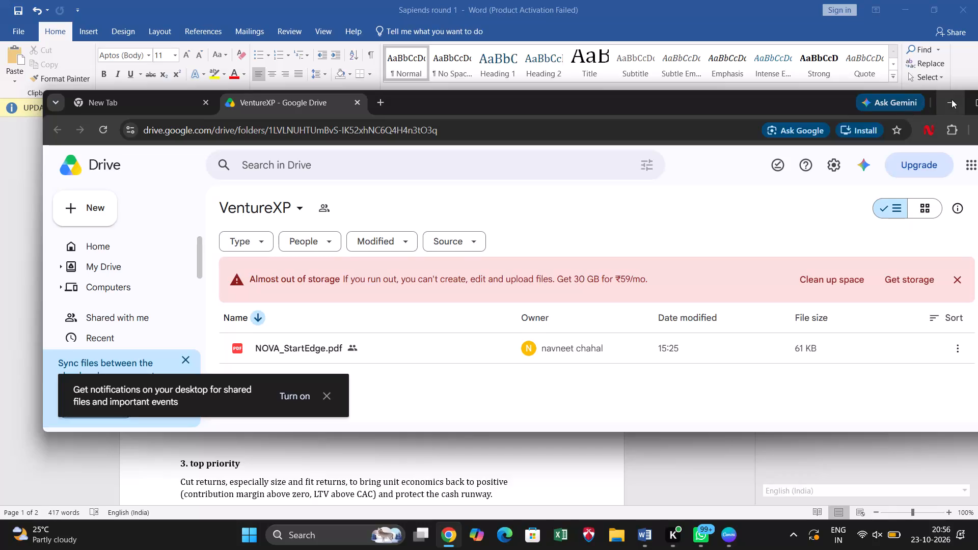
Switch back to Word and join the "Every order loses ₹75" paragraph to the line above in section 1, separated by a space.
click(952, 99)
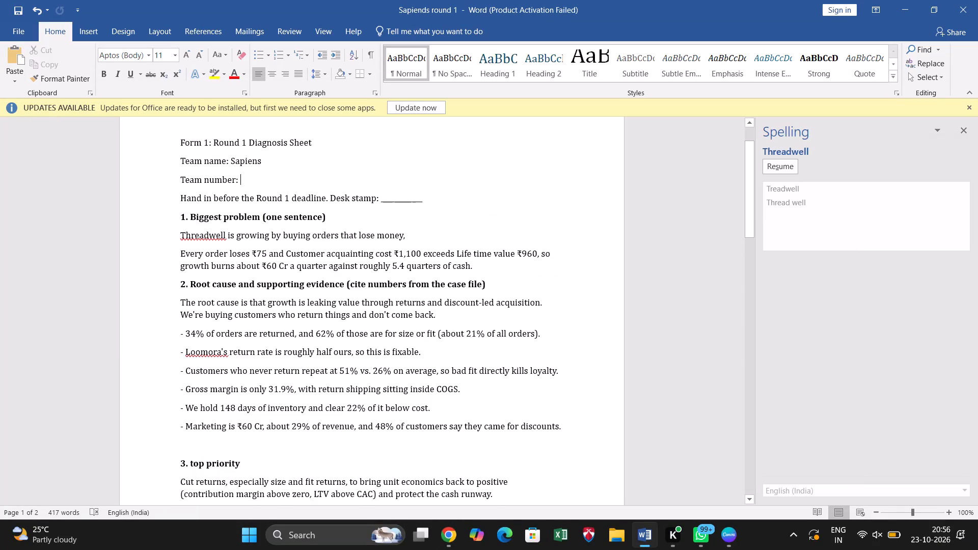
click(244, 182)
click(183, 254)
key(Left)
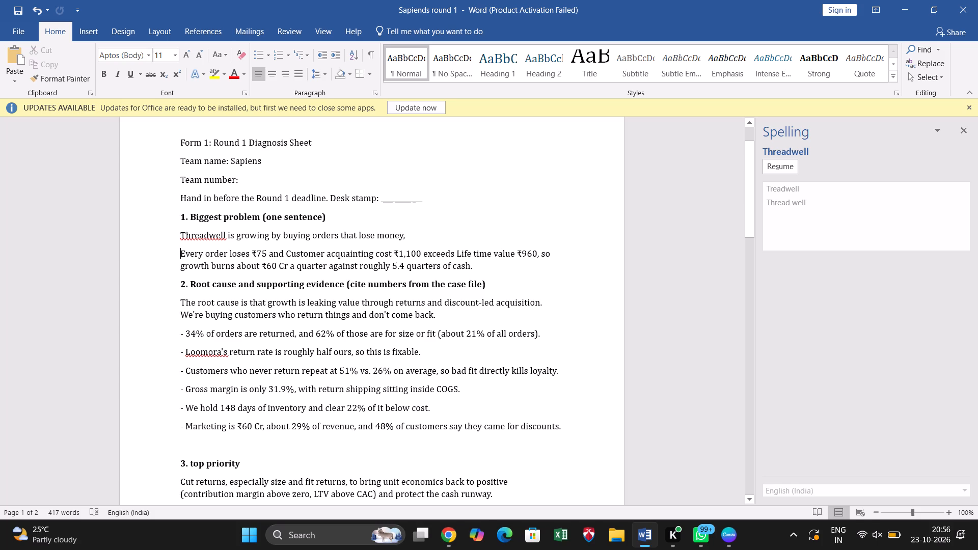
key(BackSpace)
key(space)
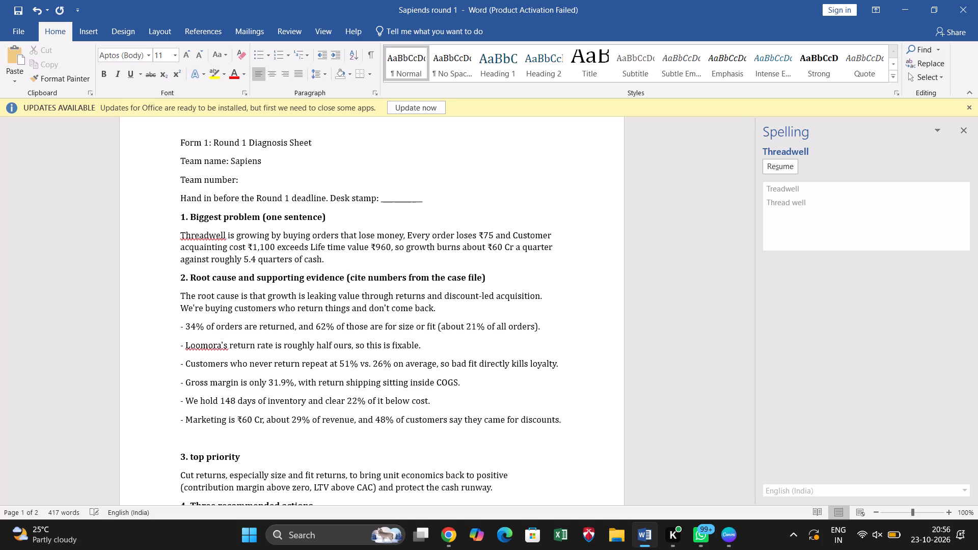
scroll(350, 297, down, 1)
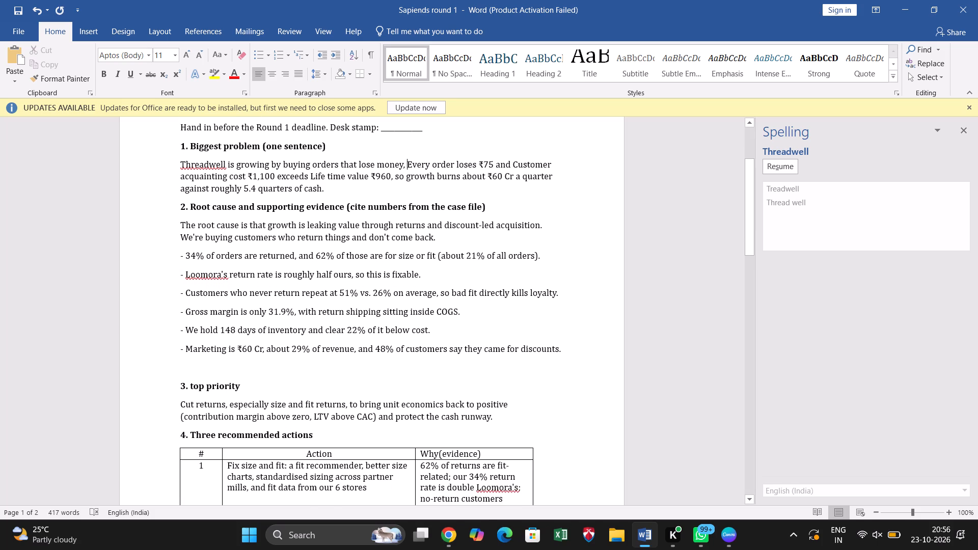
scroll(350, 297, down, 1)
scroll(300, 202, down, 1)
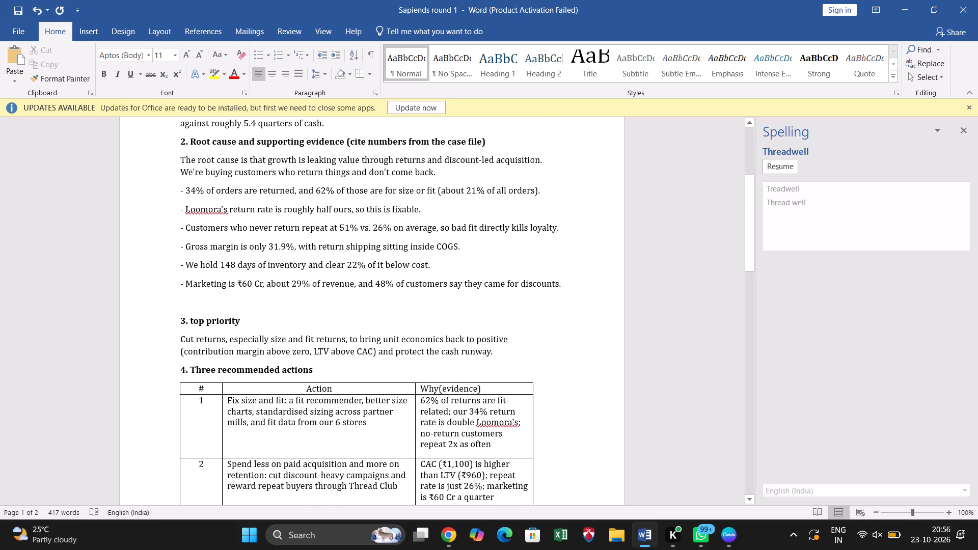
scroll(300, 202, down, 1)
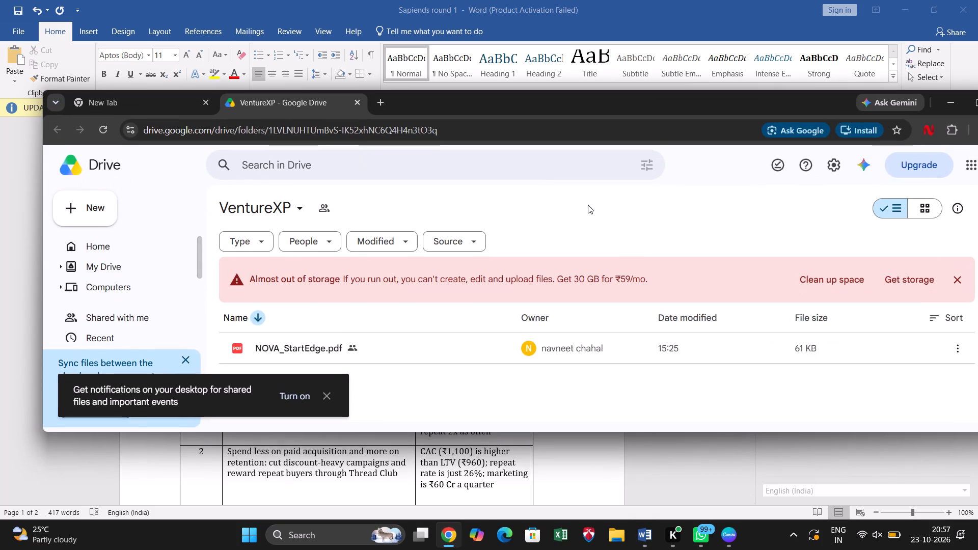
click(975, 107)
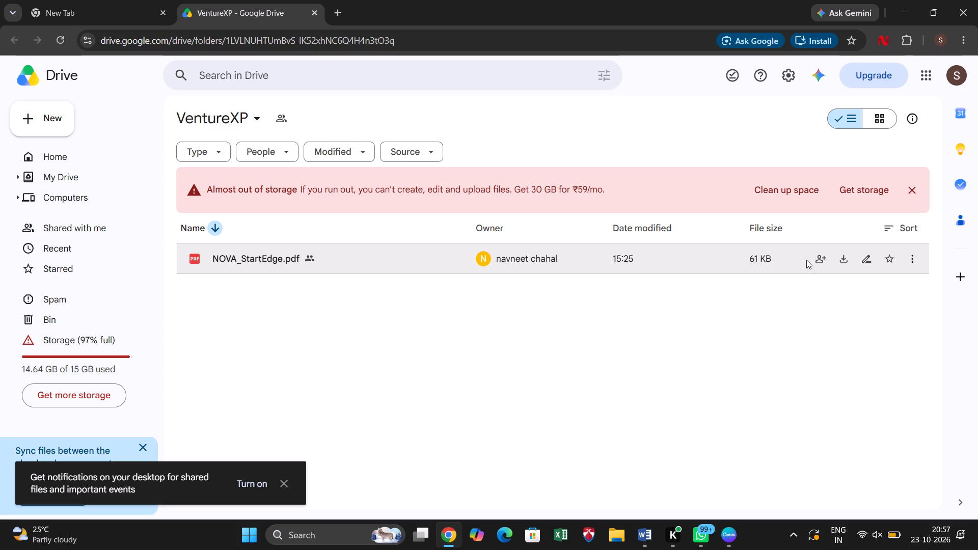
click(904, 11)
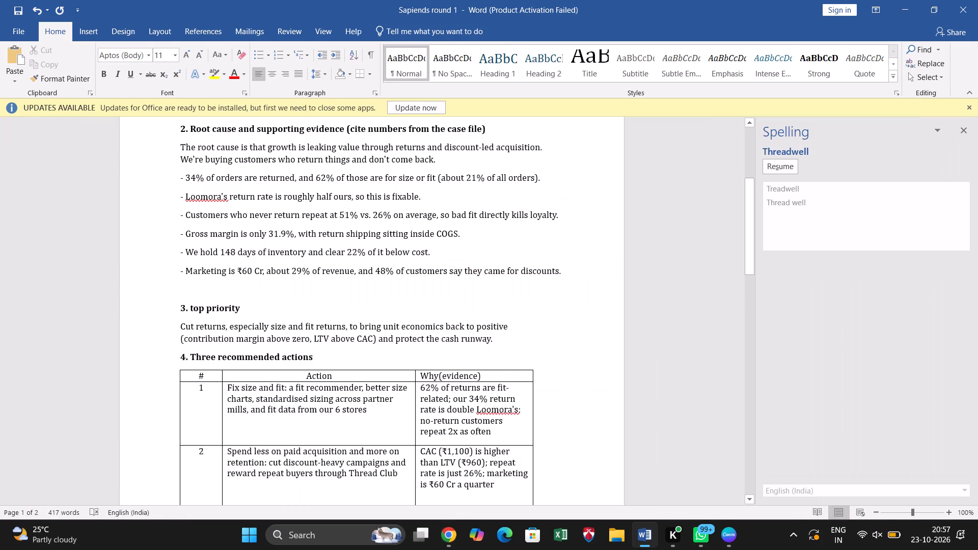
Fill in 13 on the "Team number:" line at the start of the form and save the document.
scroll(552, 295, down, 2)
scroll(552, 295, up, 5)
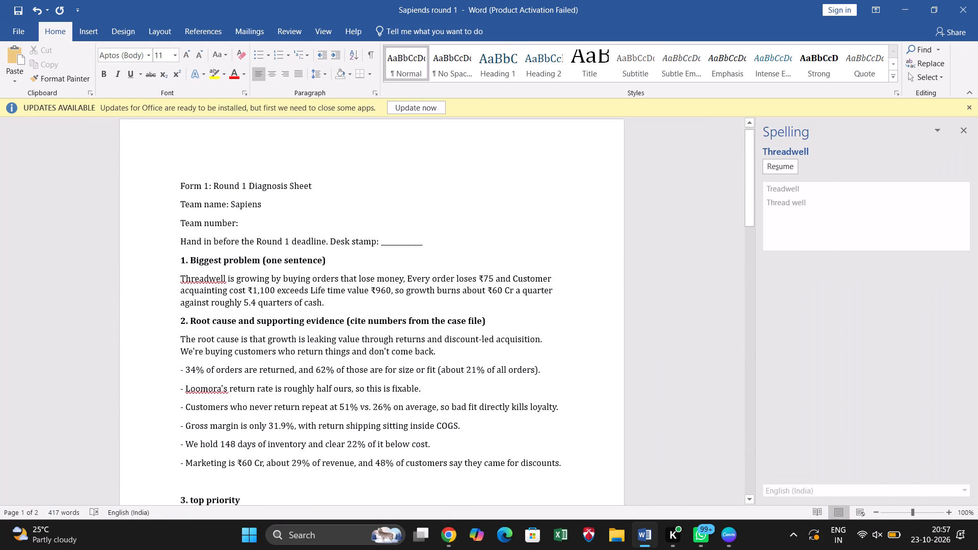
click(283, 239)
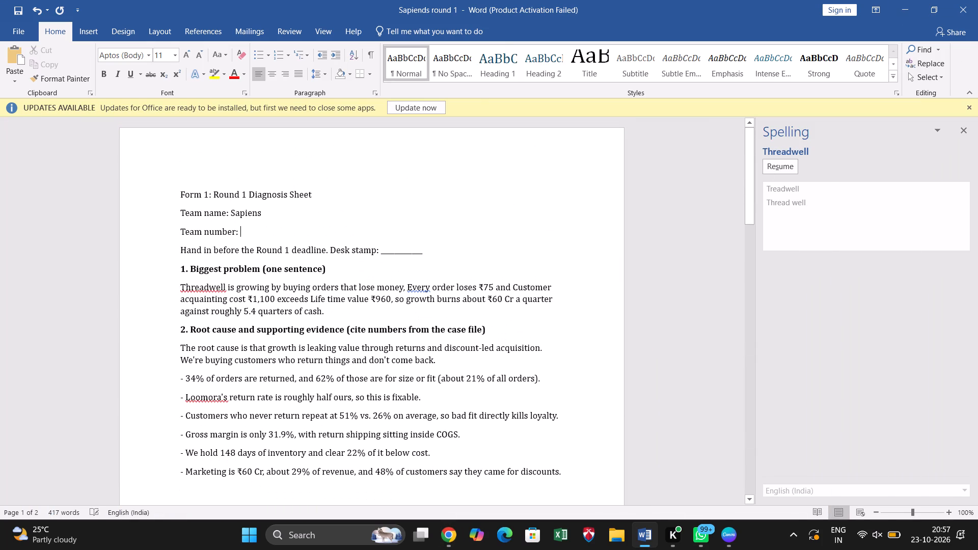
click(267, 230)
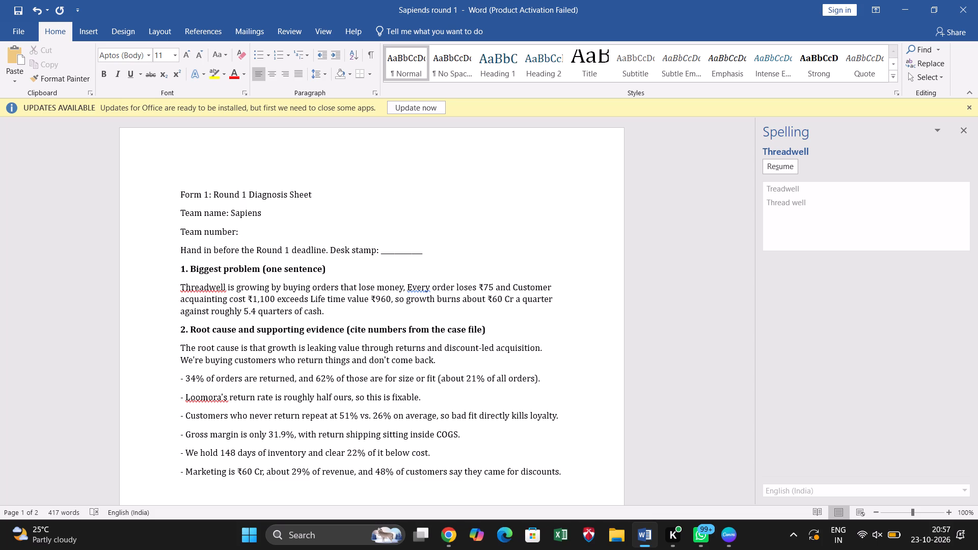
scroll(267, 230, down, 3)
scroll(267, 230, up, 3)
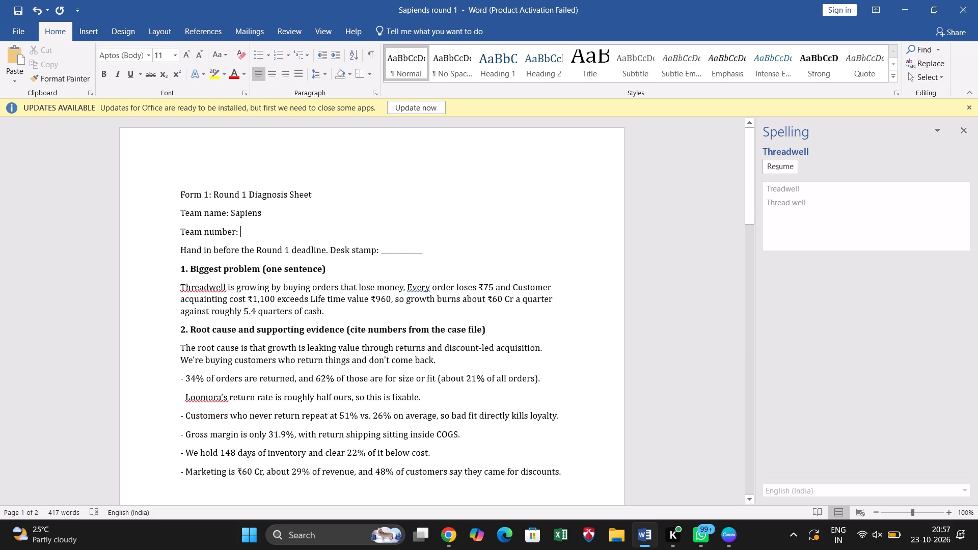
scroll(267, 230, up, 1)
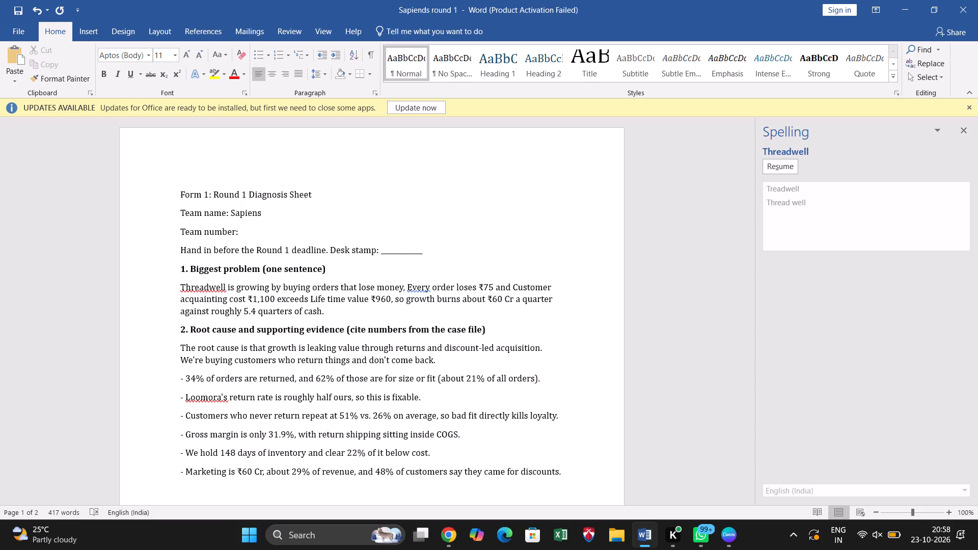
text(15)
key(BackSpace)
key(3)
key(ctrl+s)
key(ctrl+s)
key(ctrl+s)
key(ctrl+s)
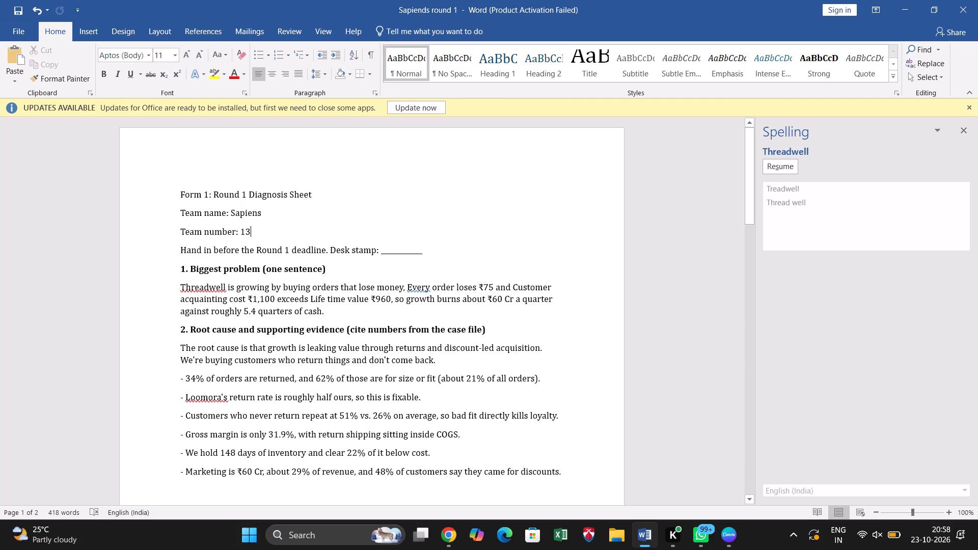
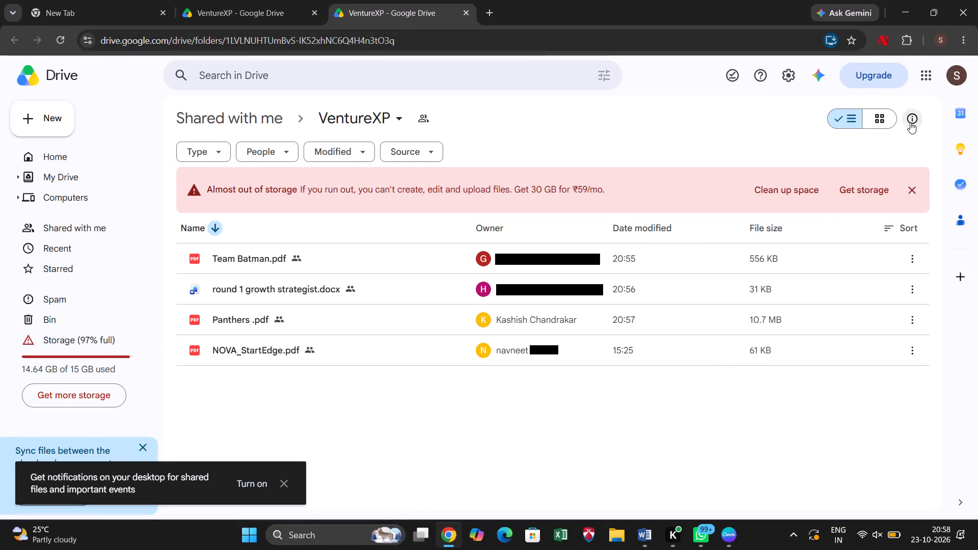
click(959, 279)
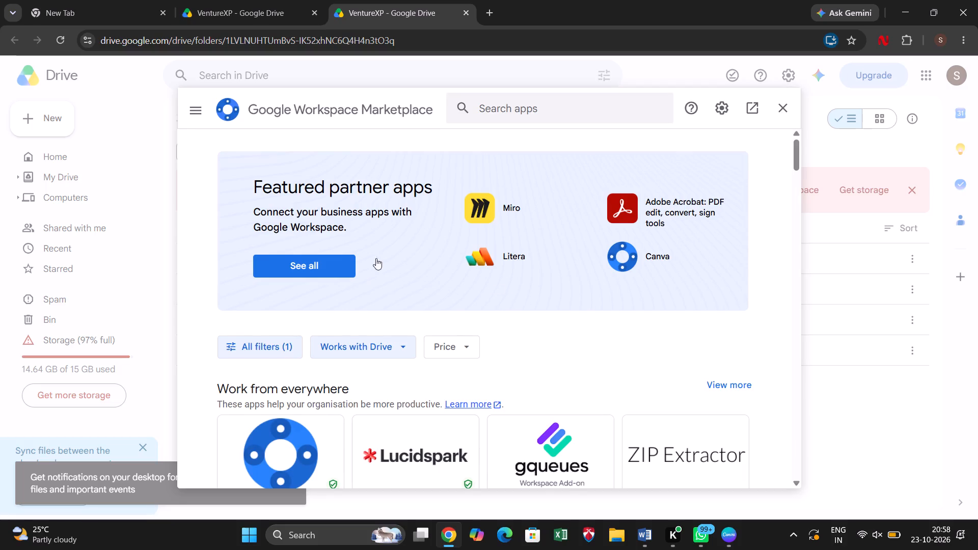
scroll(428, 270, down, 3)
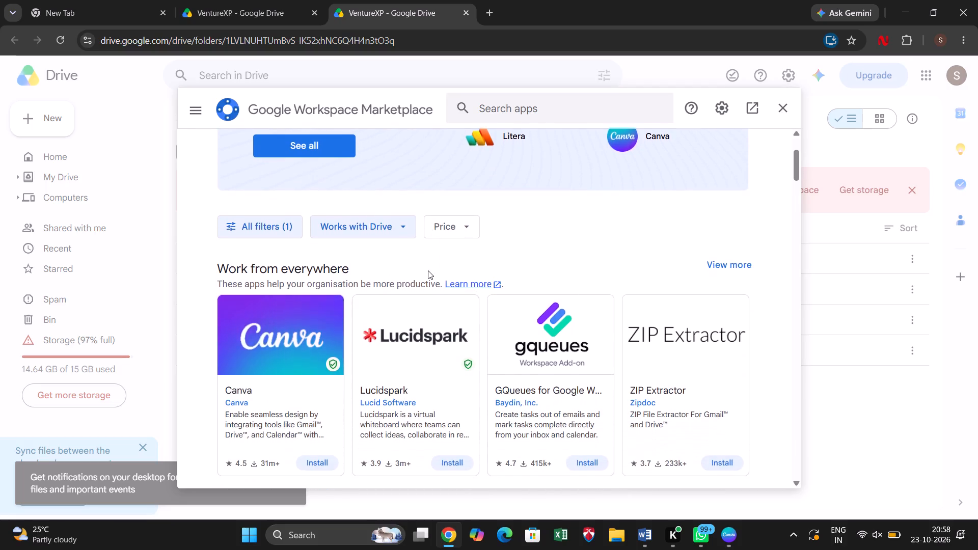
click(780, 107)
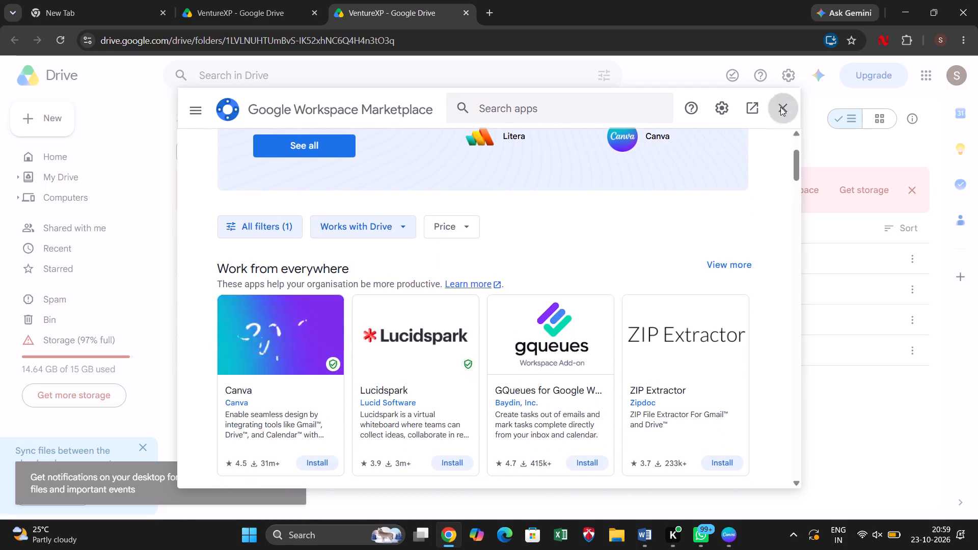
Upload "Sapiends round 1.docx" from the computer to the shared VentureXP folder and dismiss the storage notice.
click(54, 122)
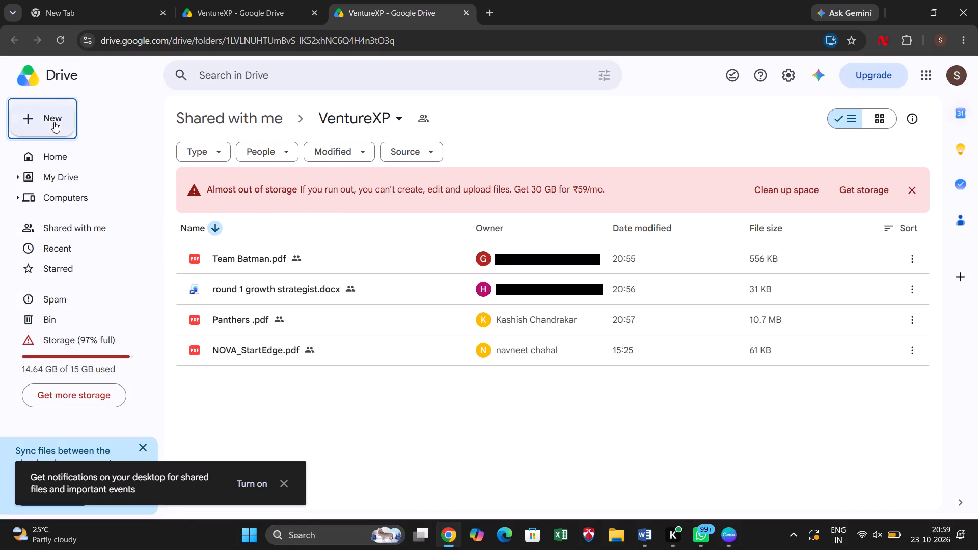
click(99, 150)
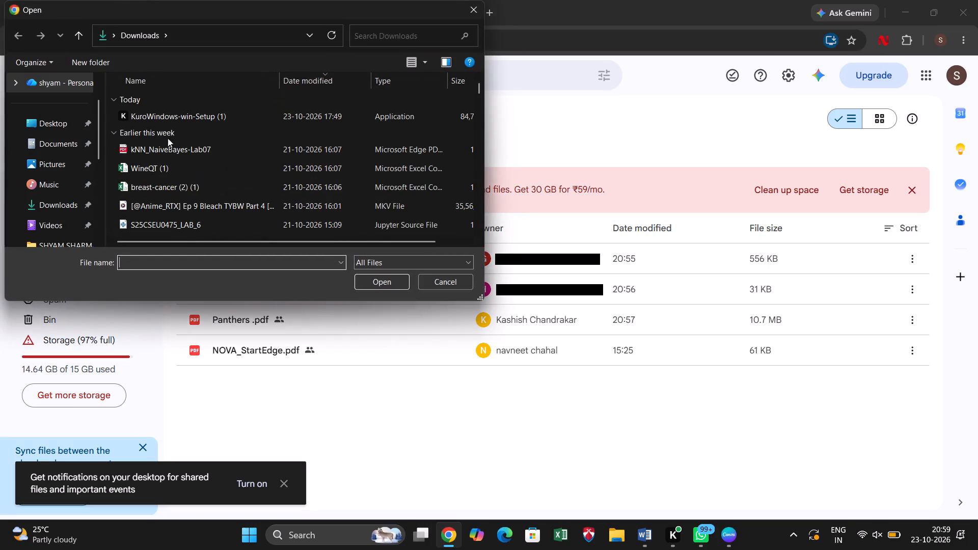
click(56, 124)
scroll(212, 205, down, 2)
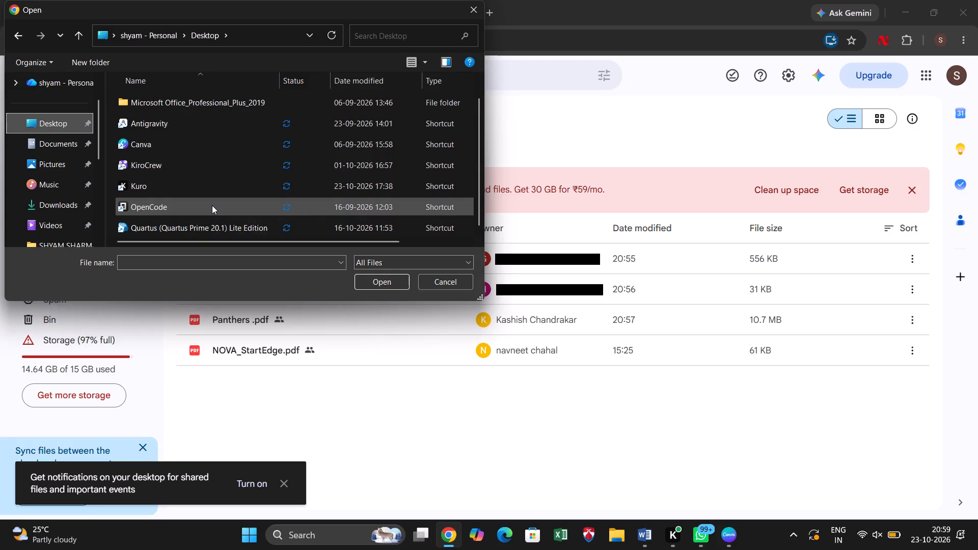
scroll(212, 205, down, 2)
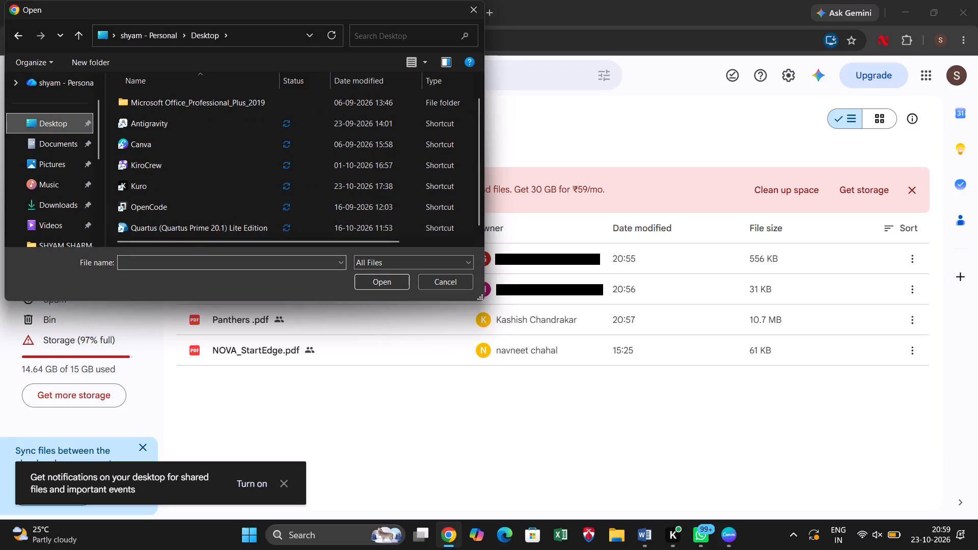
click(52, 149)
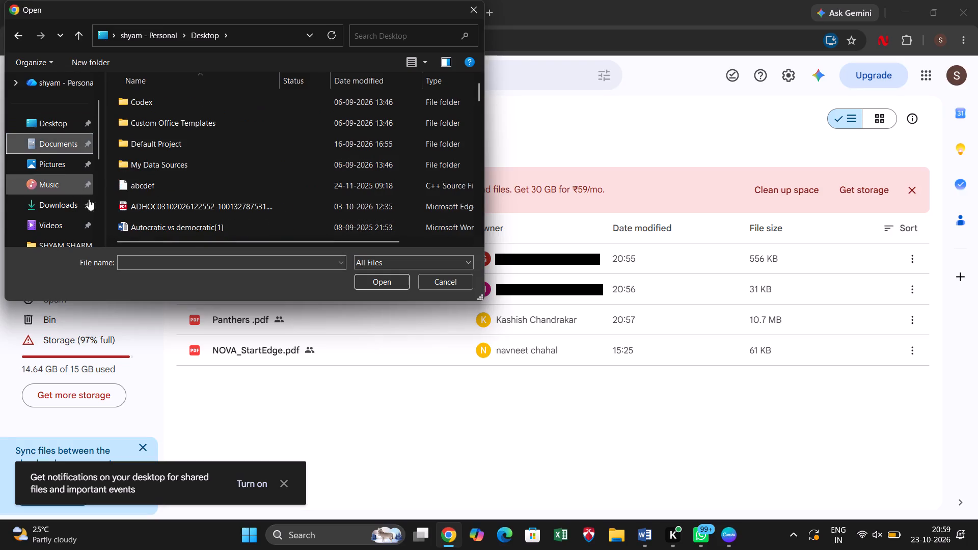
scroll(64, 202, down, 1)
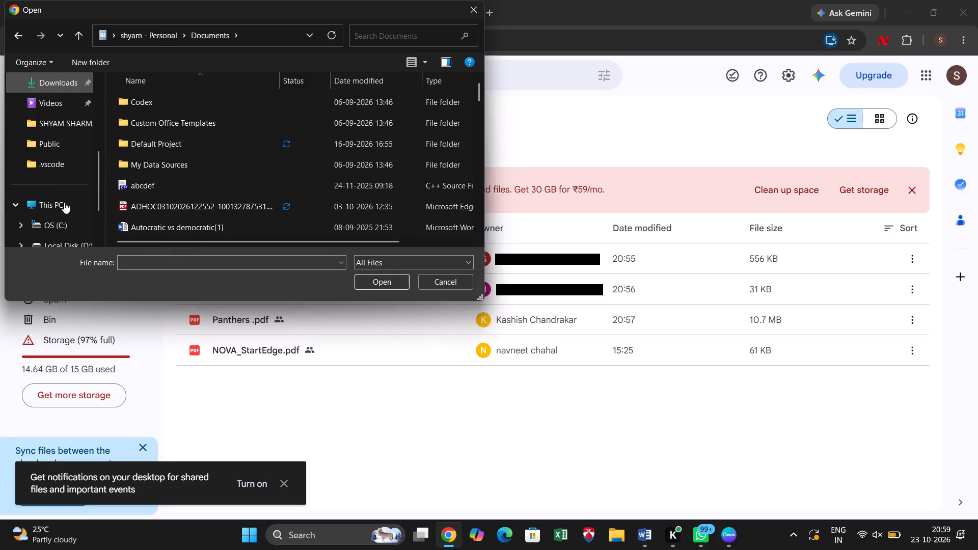
scroll(64, 202, down, 1)
click(55, 129)
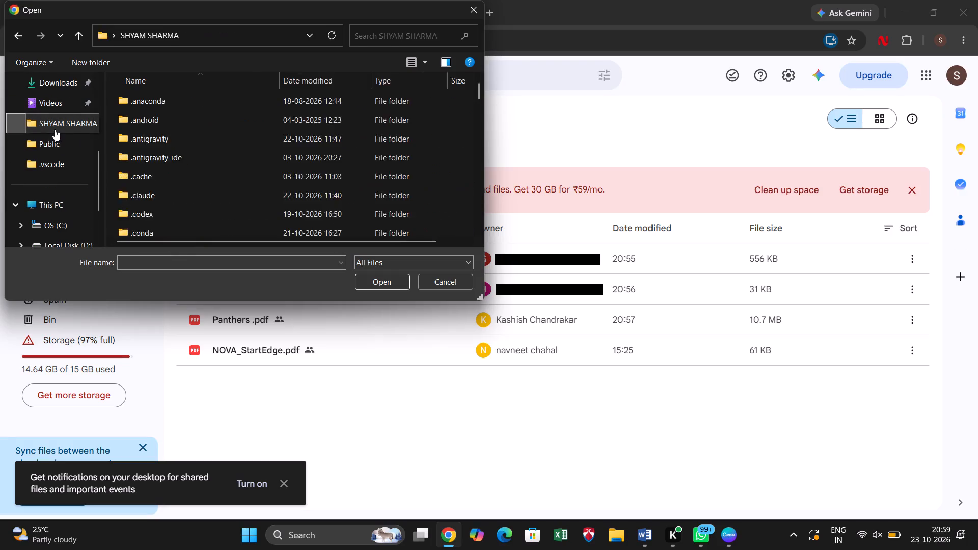
click(152, 262)
text(sap)
click(155, 274)
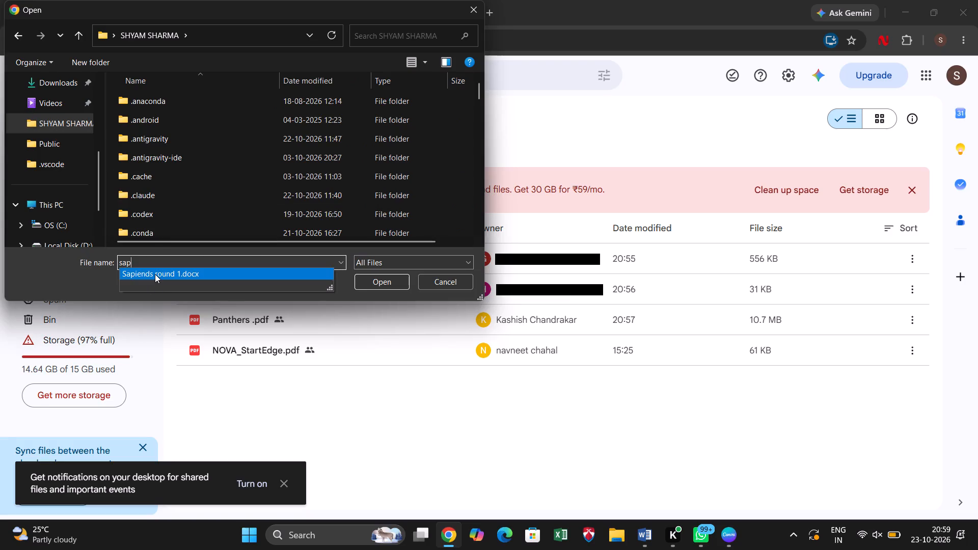
double_click(155, 274)
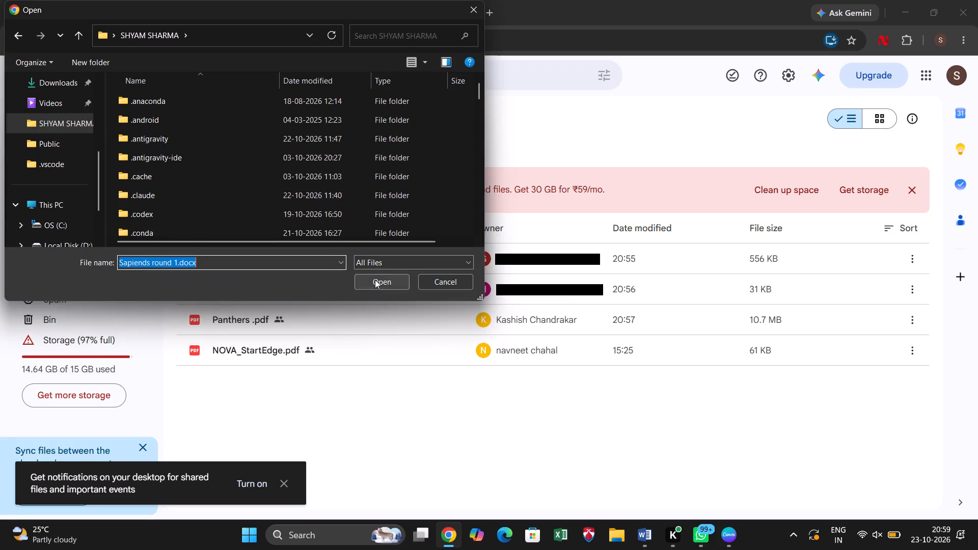
click(375, 280)
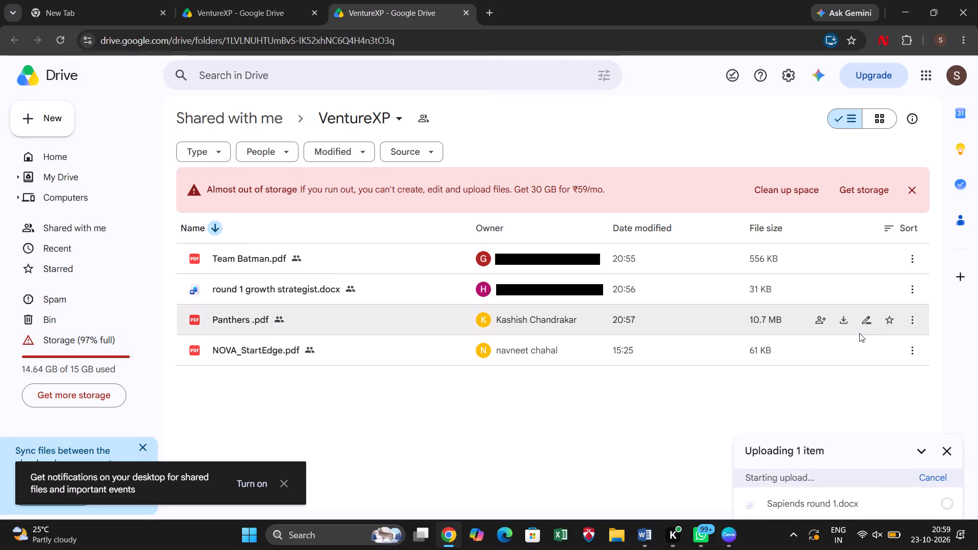
scroll(763, 340, down, 3)
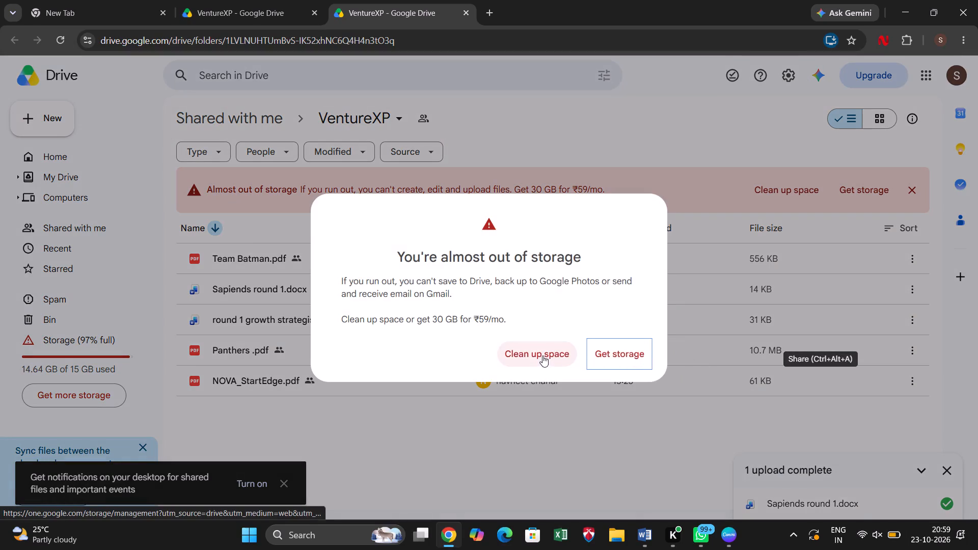
click(610, 409)
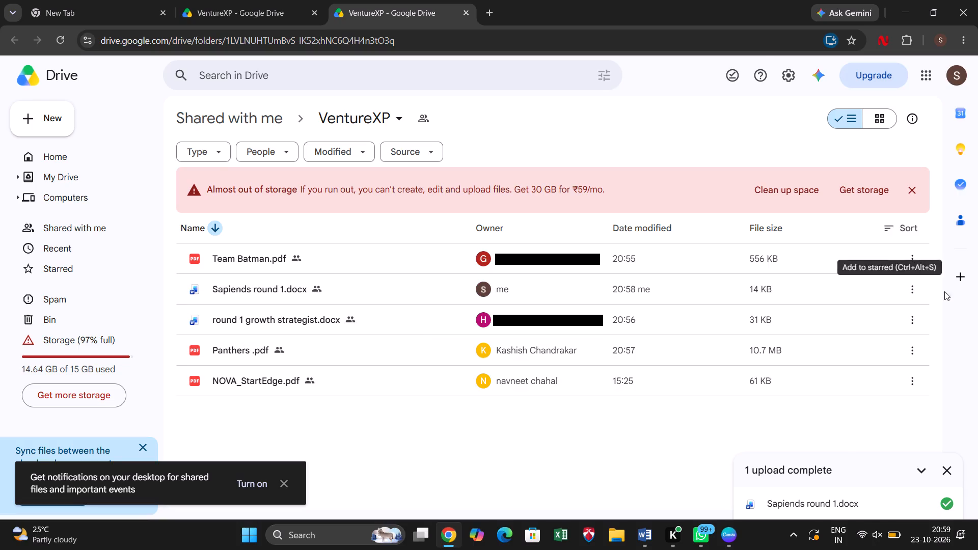
Rename the uploaded "Sapiends round 1.docx" file as "Sapiens.docx".
click(863, 283)
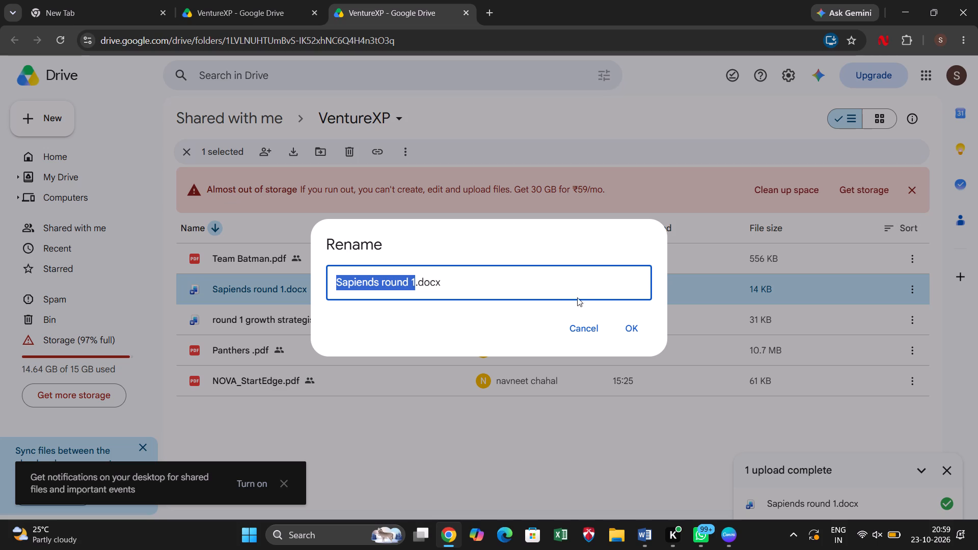
click(411, 275)
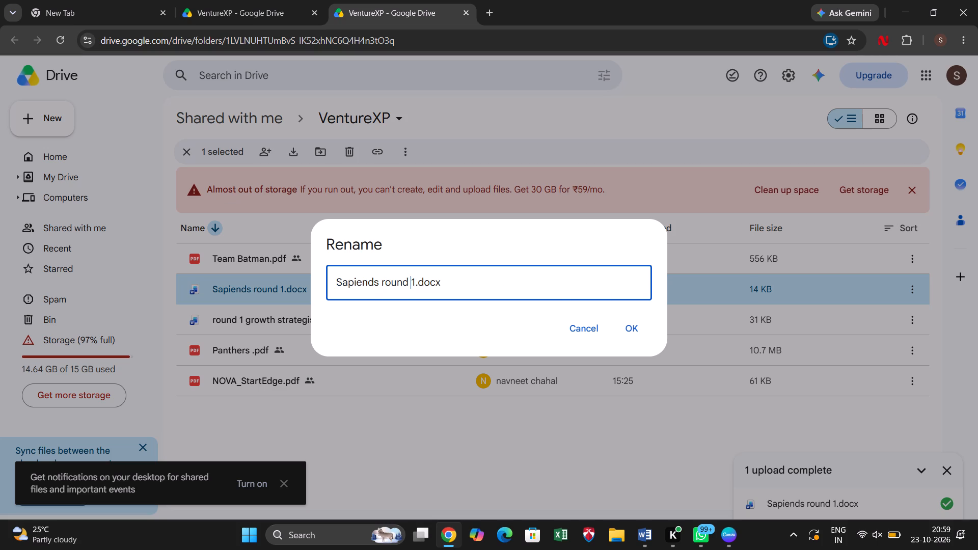
key(Right)
key(BackSpace)
key(BackSpace)
key(BackSpace)
key(BackSpace)
key(BackSpace)
key(BackSpace)
key(BackSpace)
key(BackSpace)
key(BackSpace)
key(BackSpace)
key(s)
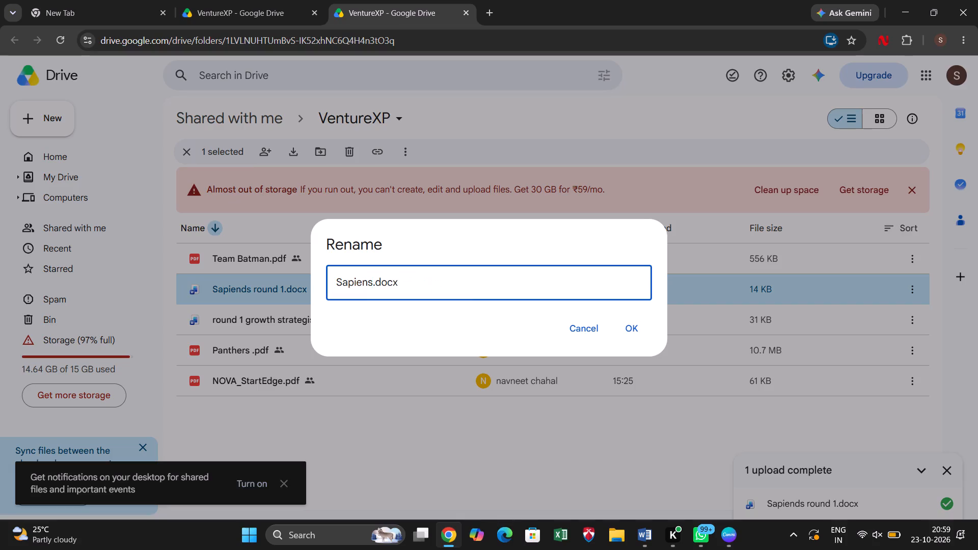
click(620, 340)
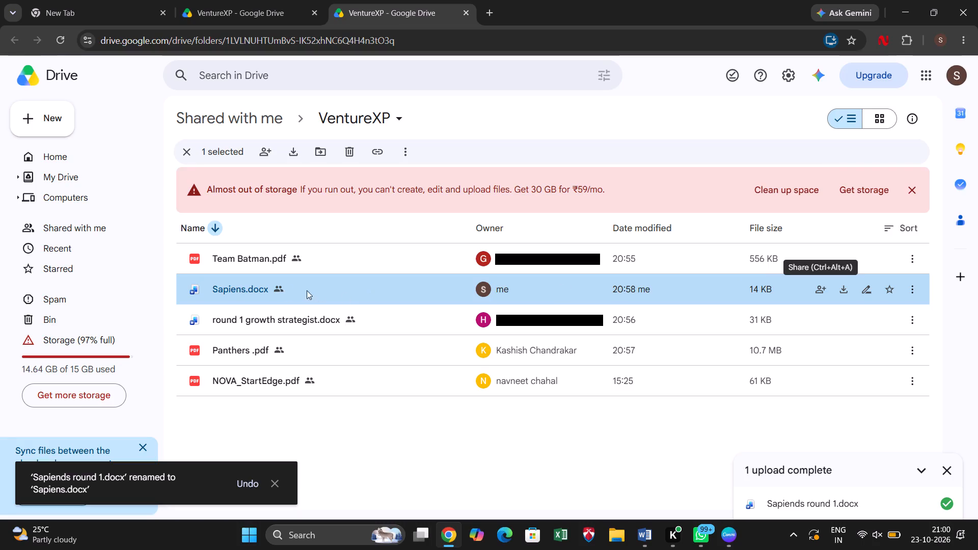
Open Sapiens.docx from the VentureXP folder for editing.
click(256, 289)
double_click(256, 289)
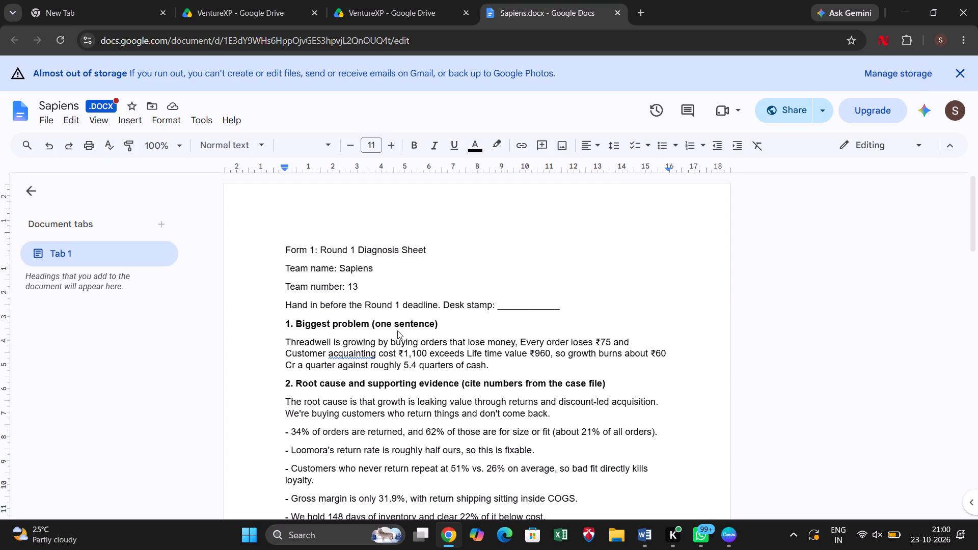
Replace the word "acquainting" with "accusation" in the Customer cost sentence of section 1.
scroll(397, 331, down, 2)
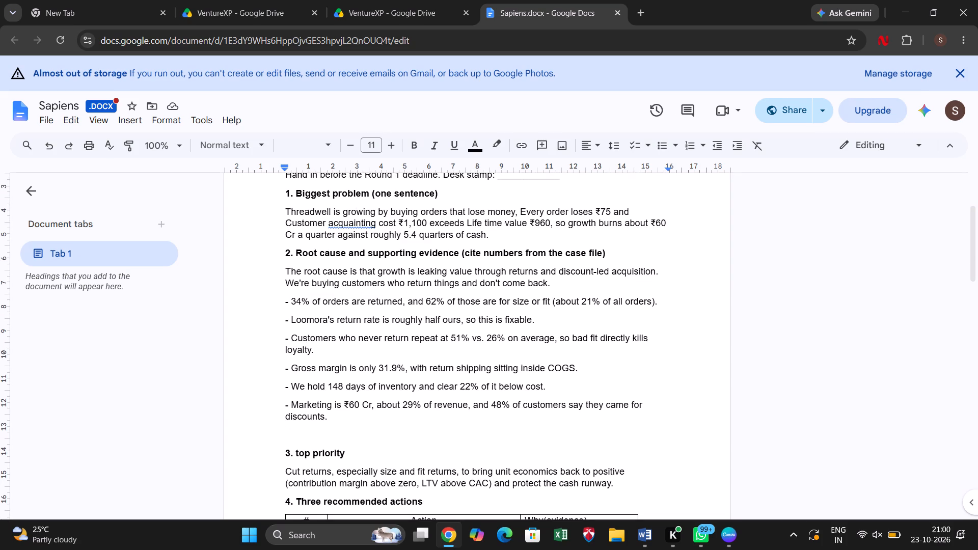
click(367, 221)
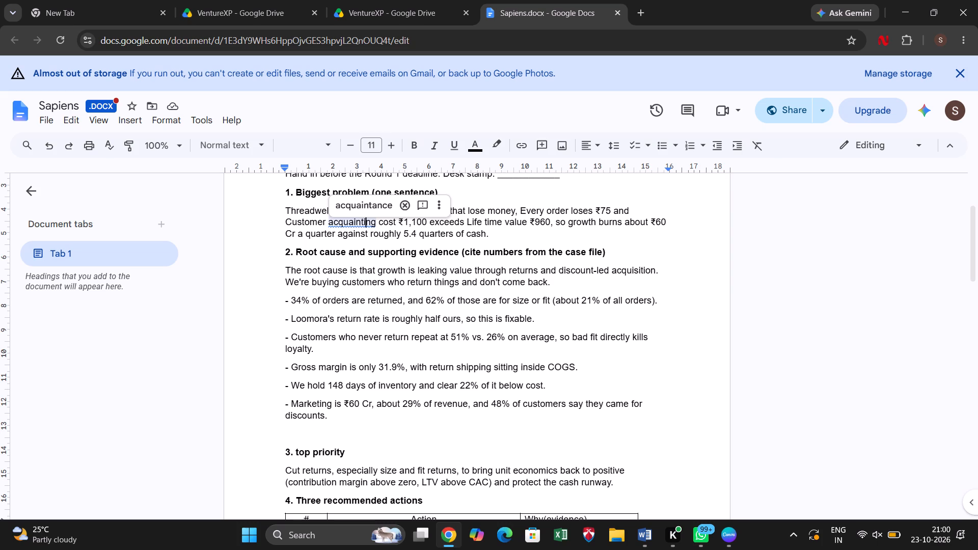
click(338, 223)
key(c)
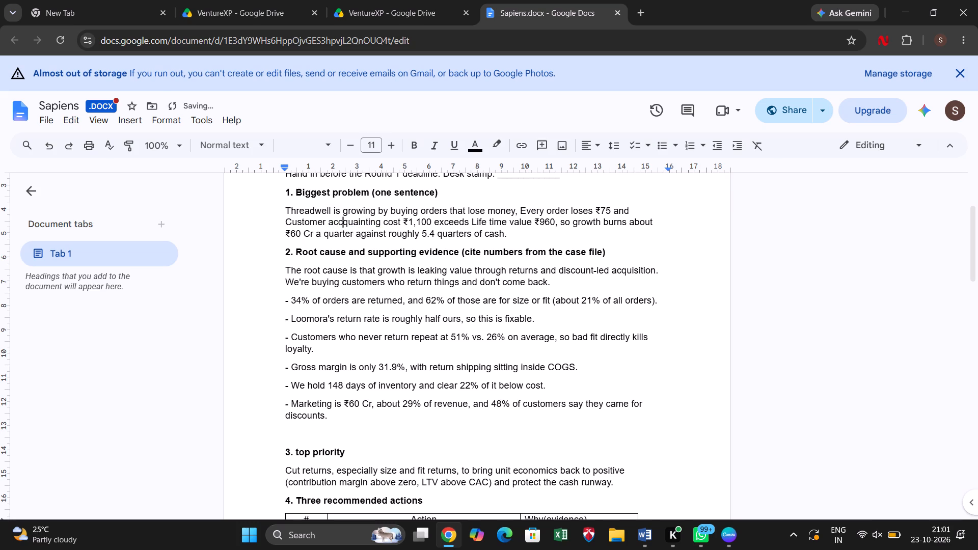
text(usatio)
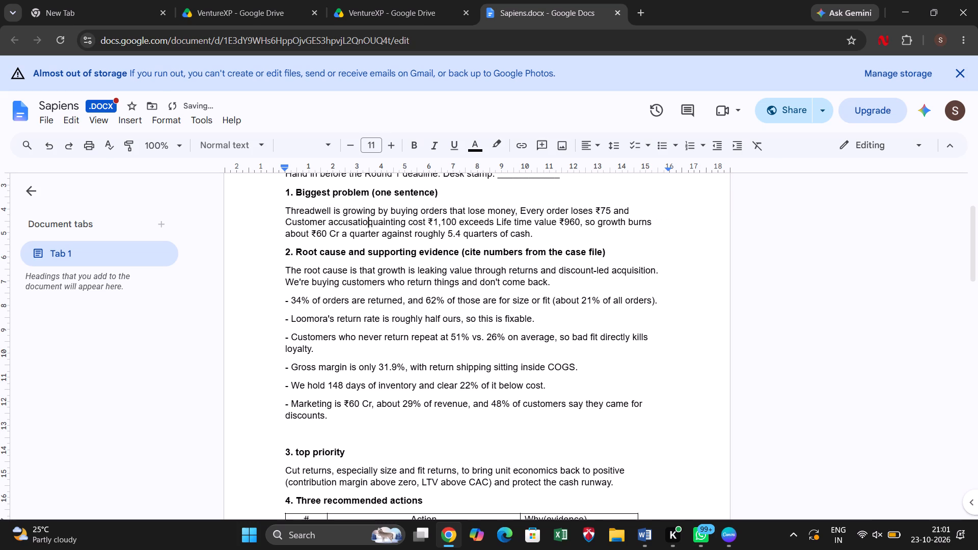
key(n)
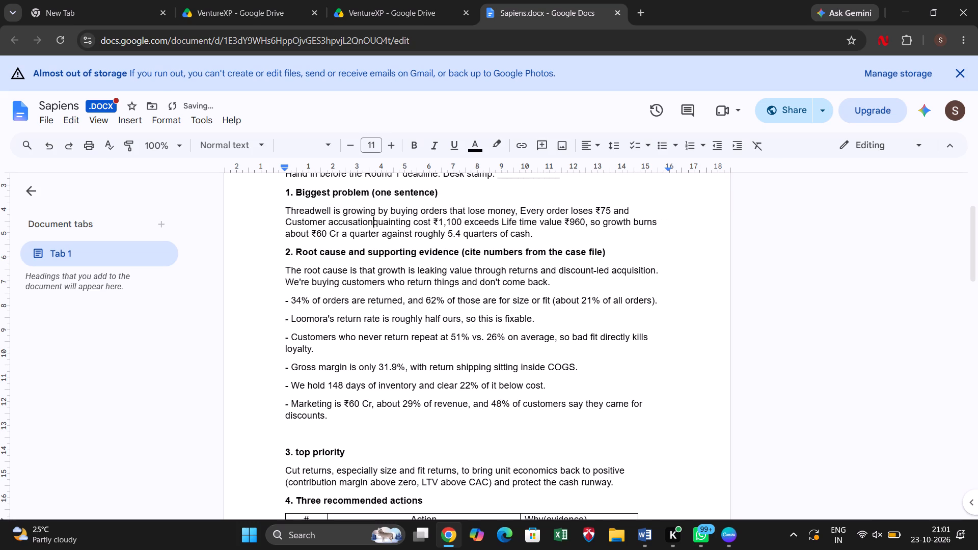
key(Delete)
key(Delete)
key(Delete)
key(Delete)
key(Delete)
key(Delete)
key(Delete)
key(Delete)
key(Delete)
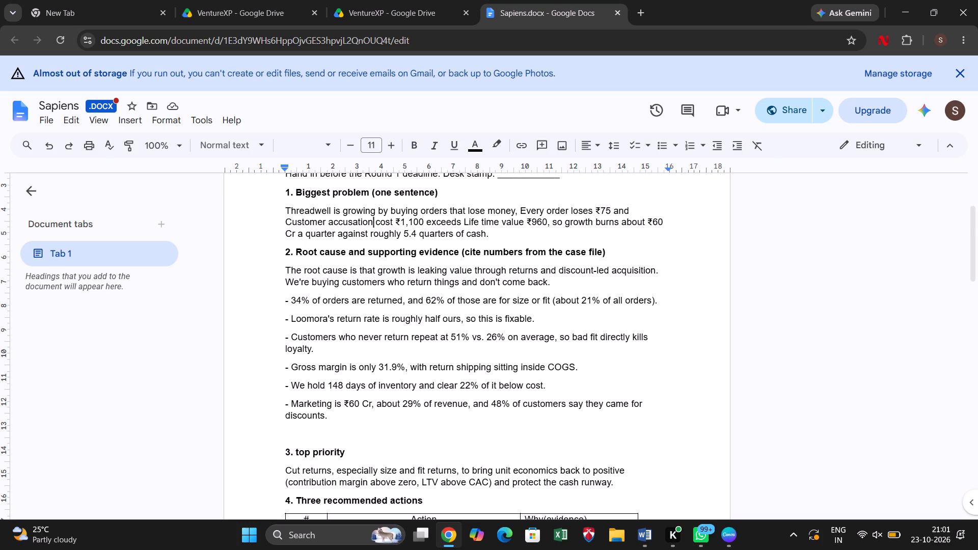
Correct the word before "cost ₹1,100" in section 1 so it reads "acquisition".
click(346, 221)
key(BackSpace)
key(BackSpace)
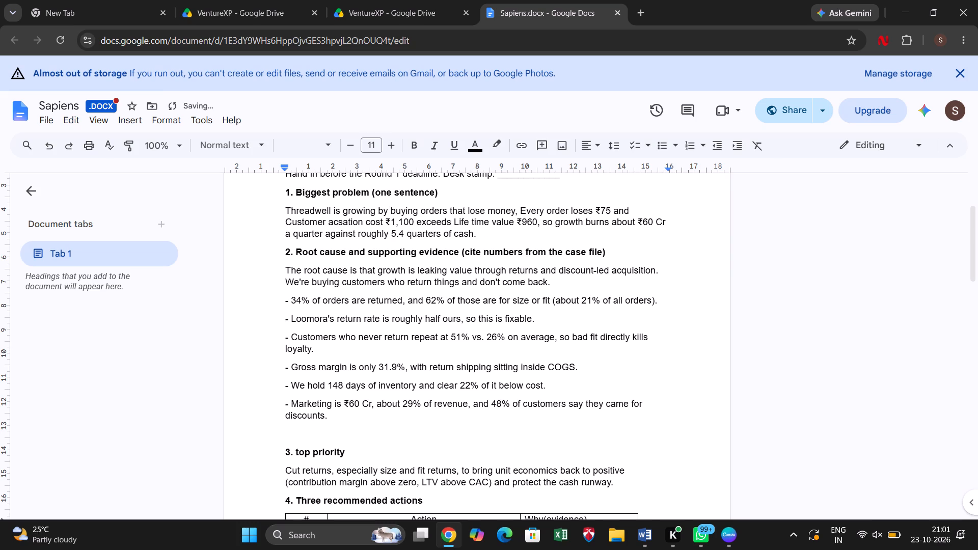
key(q)
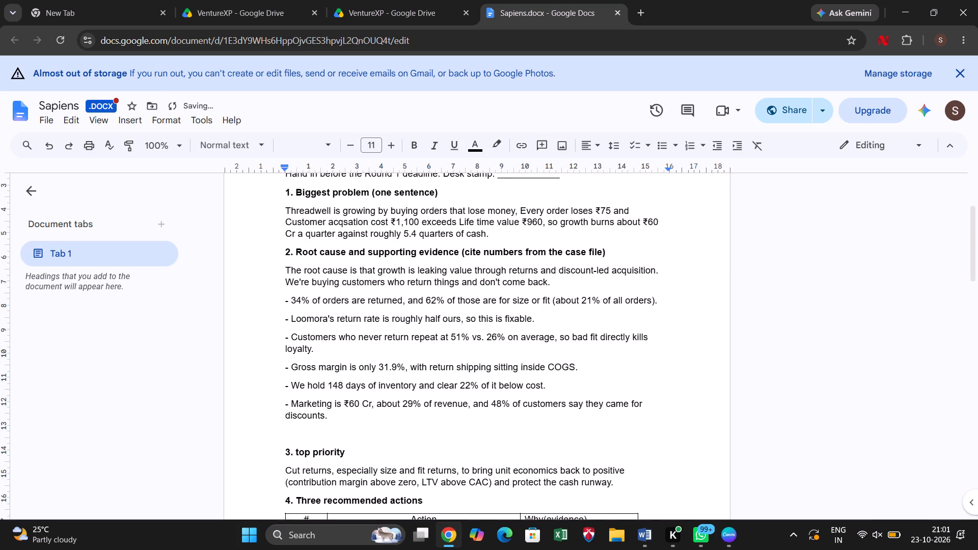
text(ui)
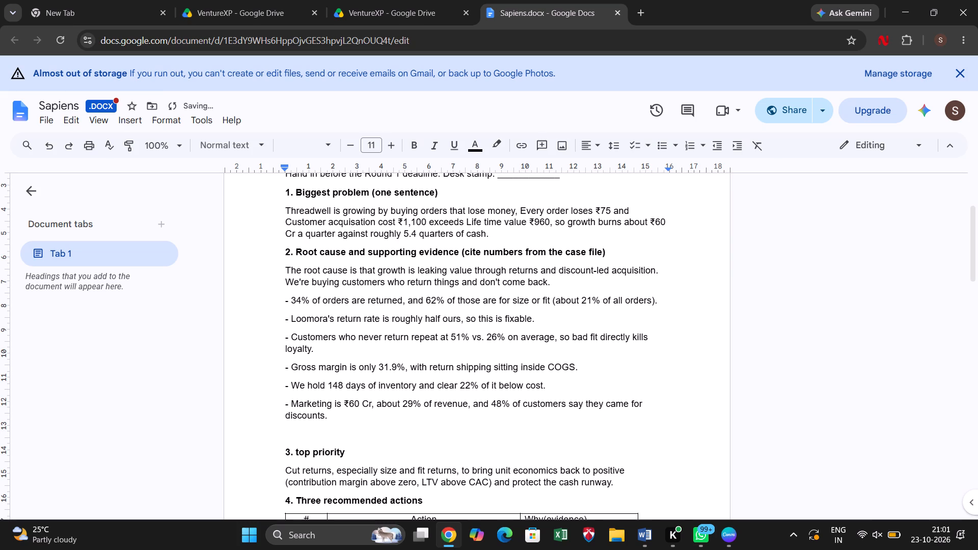
text(sition)
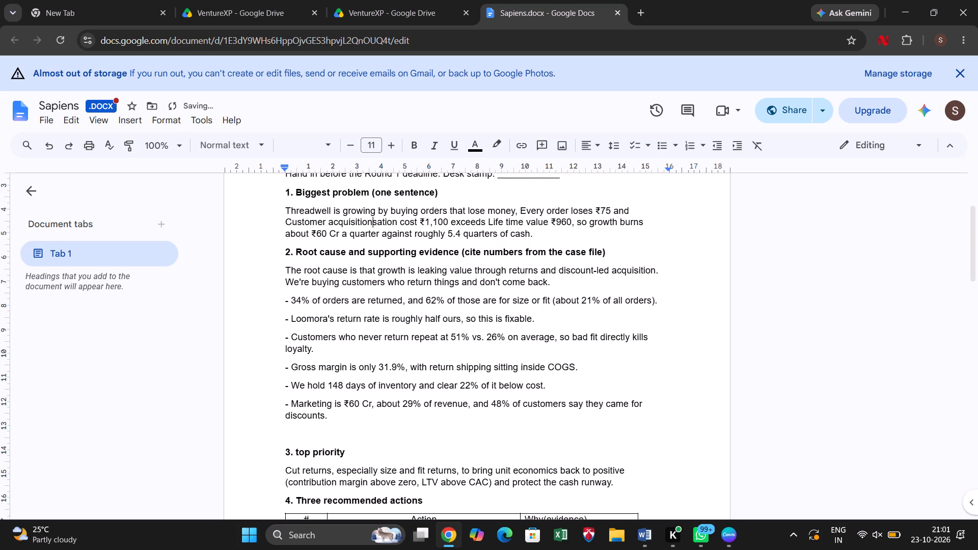
key(Delete)
key(Delete)
key(Delete)
key(Delete)
key(Delete)
key(Delete)
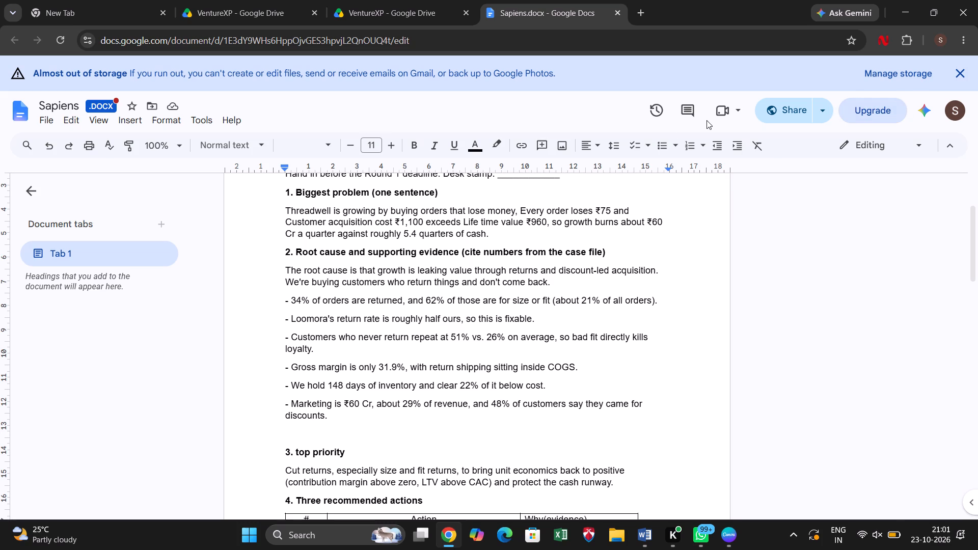
Save the corrected Sapiens document.
click(818, 117)
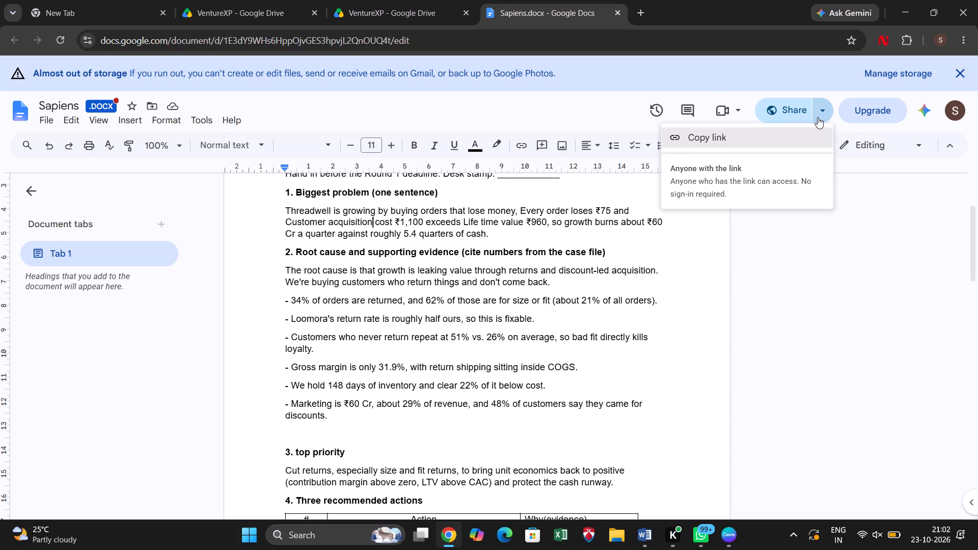
click(712, 73)
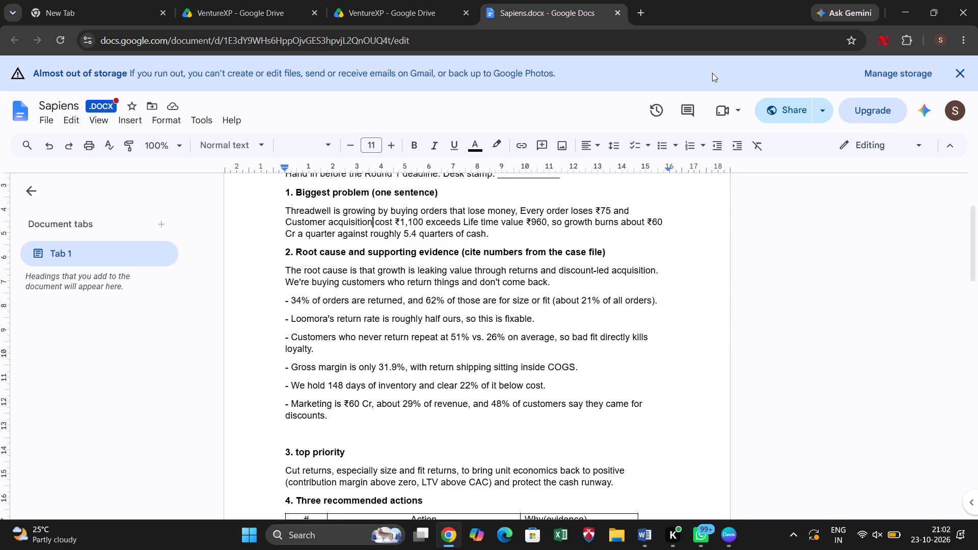
key(ctrl+s)
key(ctrl+s)
key(ctrl+s)
click(47, 124)
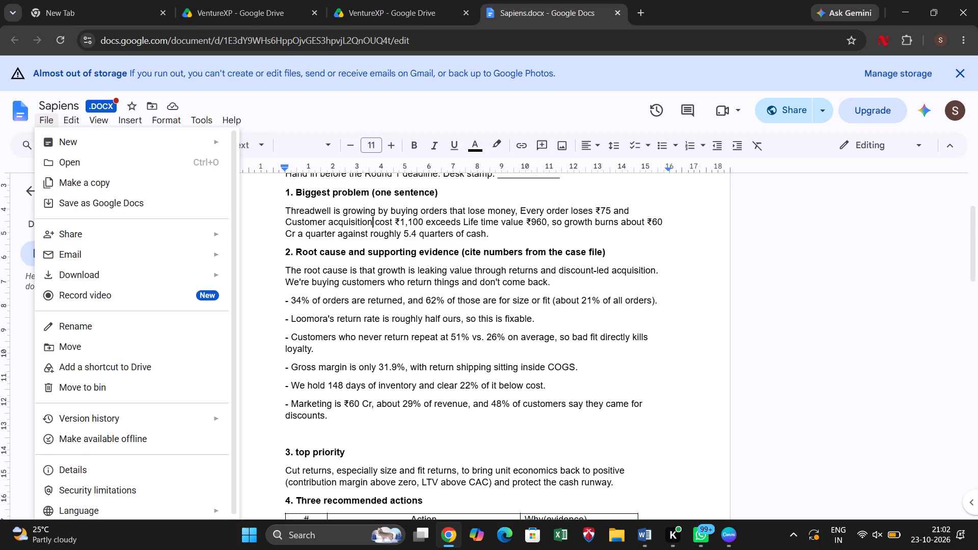
click(976, 307)
Remove the space between "₹60" and "Cr" in the section 1 sentence so it reads "₹60Cr a quarter".
scroll(635, 285, up, 10)
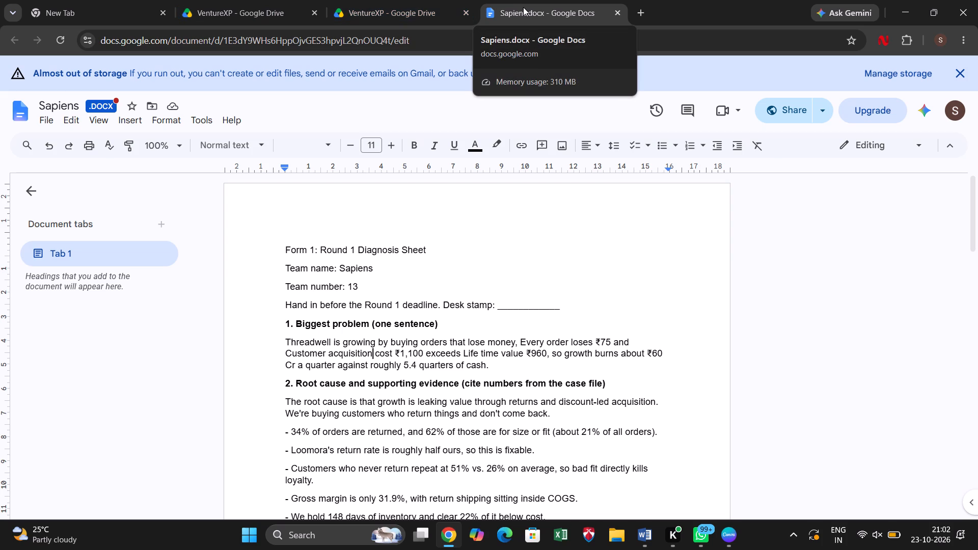
scroll(432, 339, down, 1)
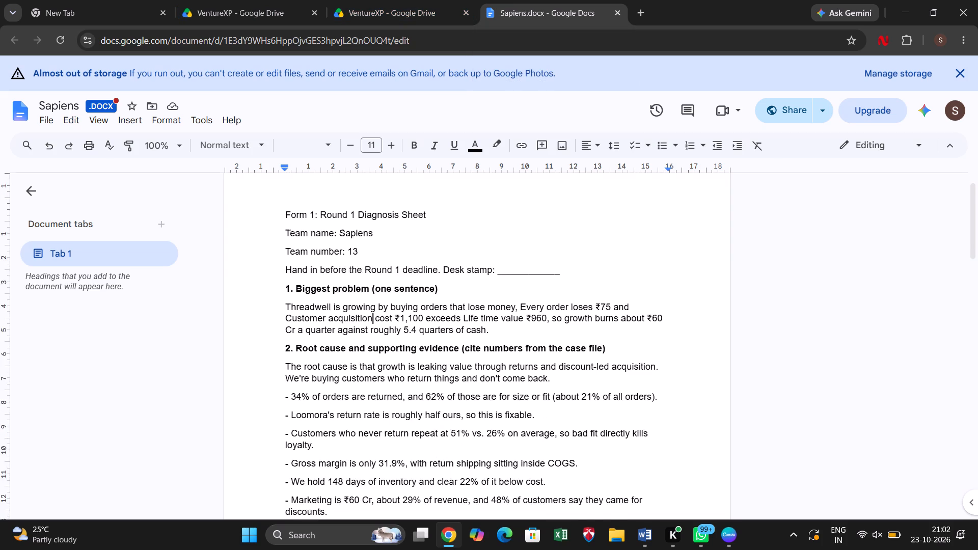
scroll(432, 339, down, 1)
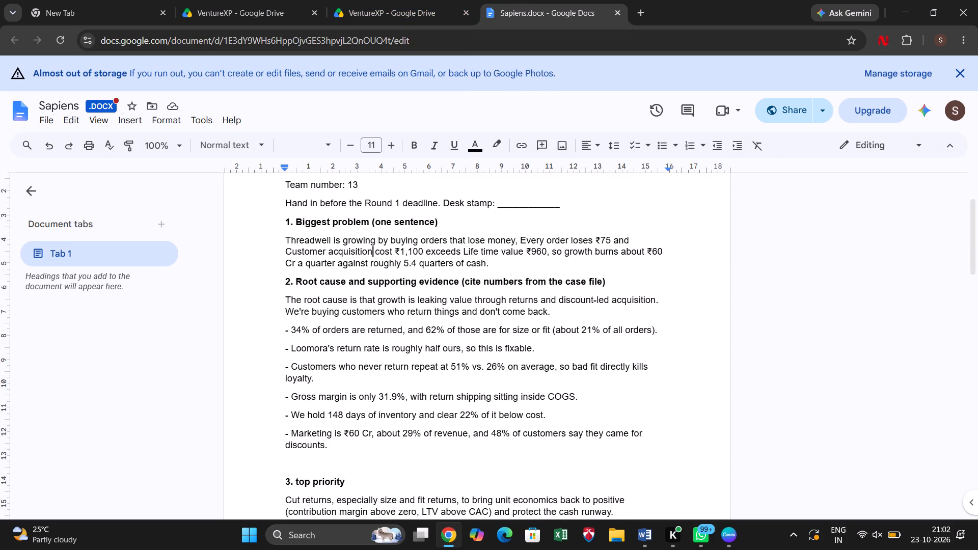
click(285, 266)
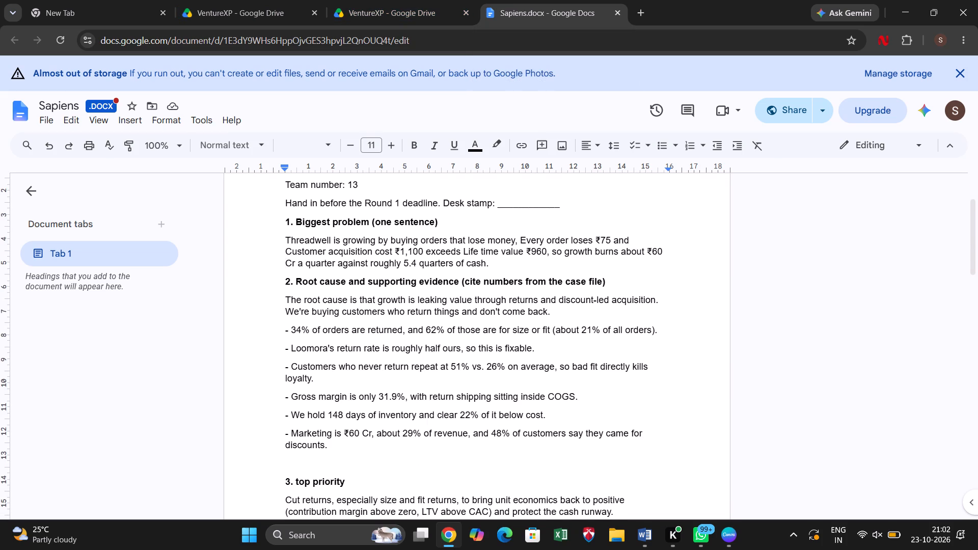
key(BackSpace)
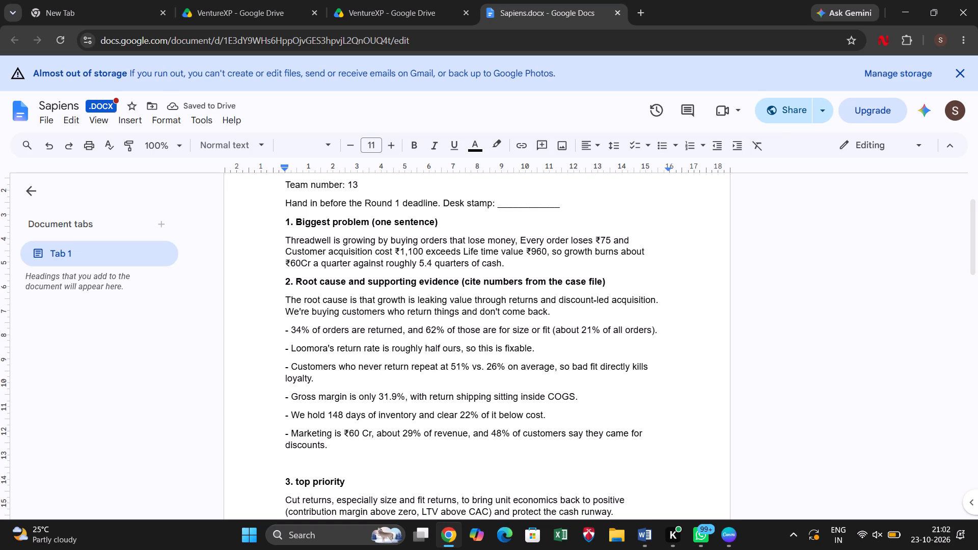
Insert a blank line between the recommended actions table and the "5. CEO diagnosis" heading.
scroll(517, 267, down, 1)
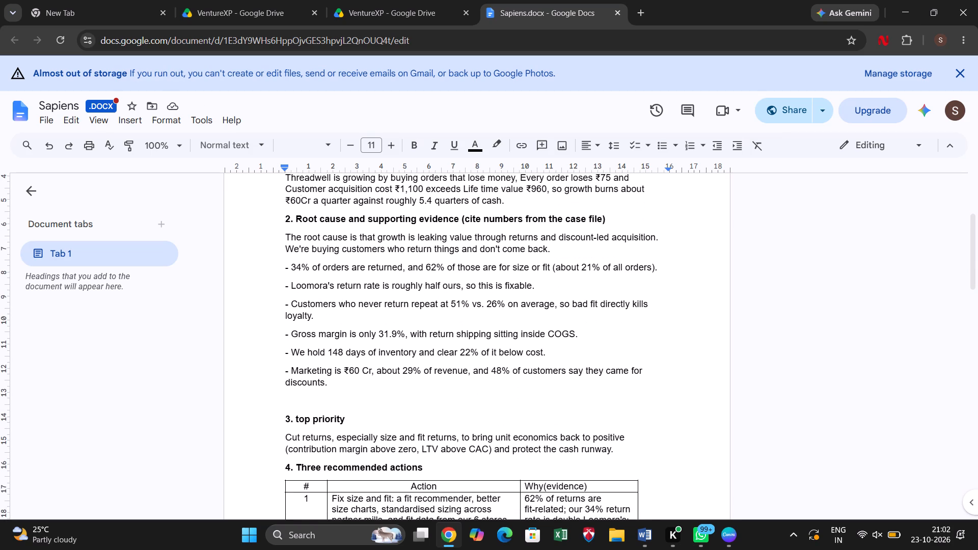
scroll(517, 267, down, 1)
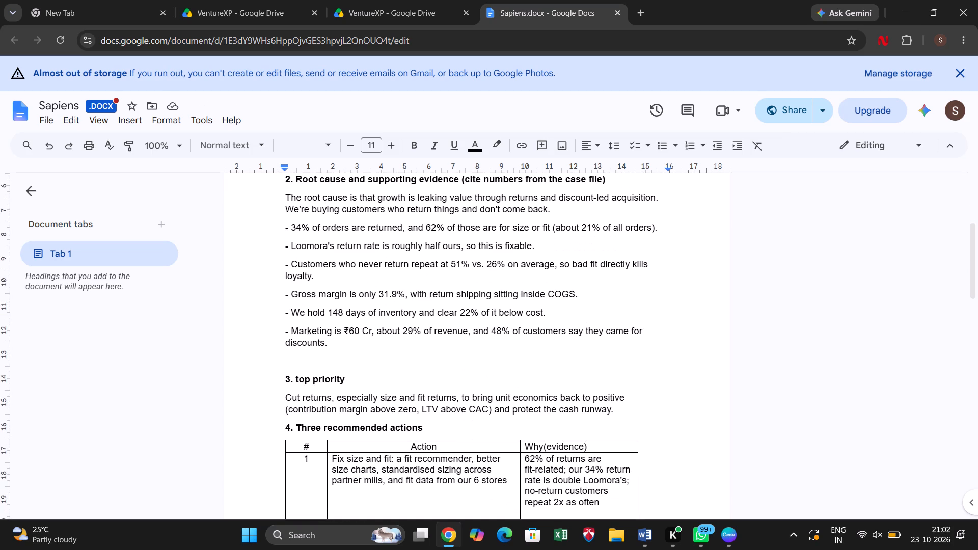
scroll(517, 267, down, 3)
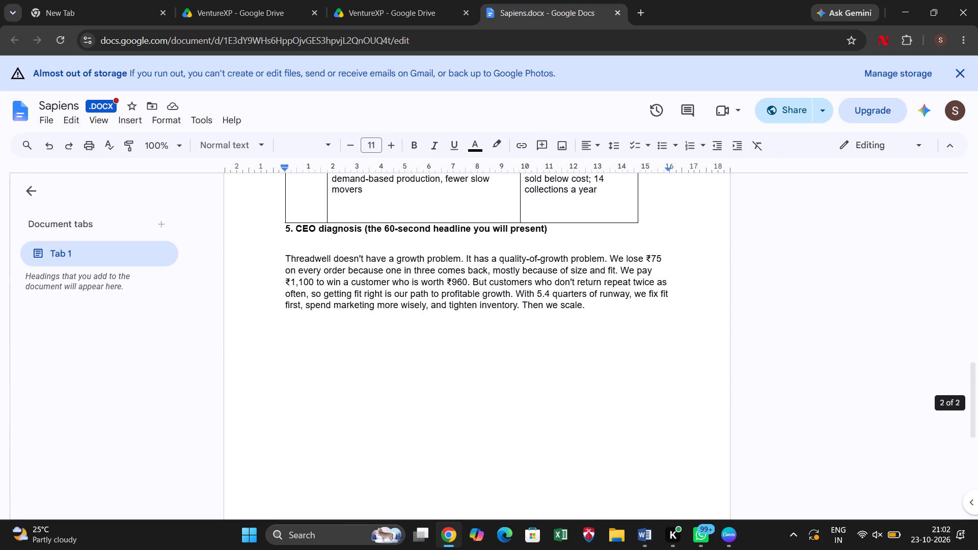
scroll(517, 267, up, 1)
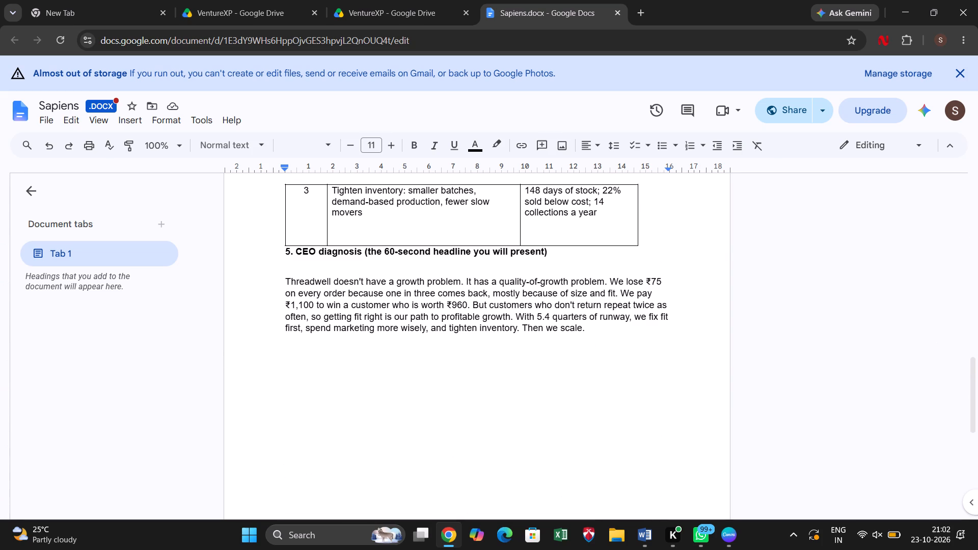
click(645, 240)
key(Down)
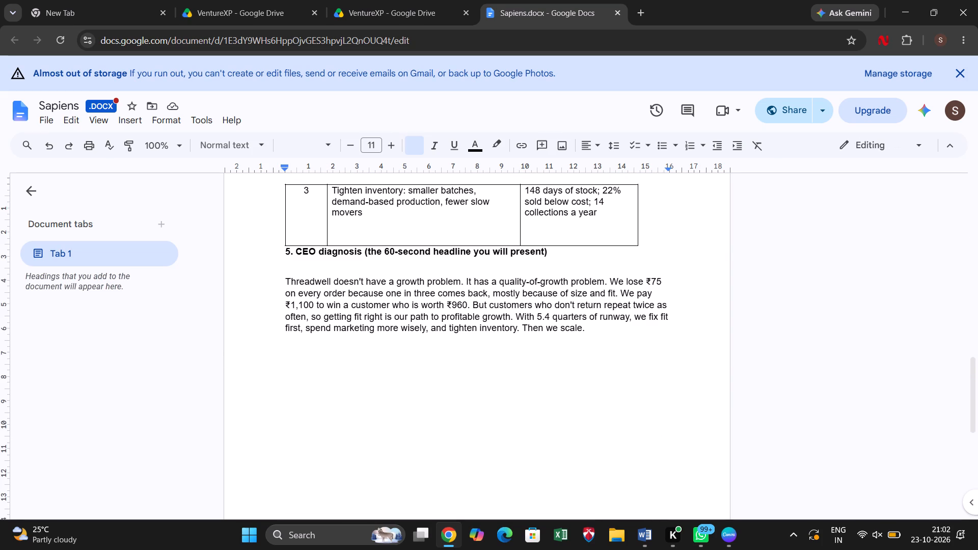
key(Left)
key(Left)
key(Left)
key(Left)
key(Left)
key(Left)
key(Left)
key(Left)
key(Left)
key(Left)
key(Left)
key(Left)
key(Left)
key(Left)
key(Left)
key(Left)
key(Left)
key(Left)
key(Left)
key(Left)
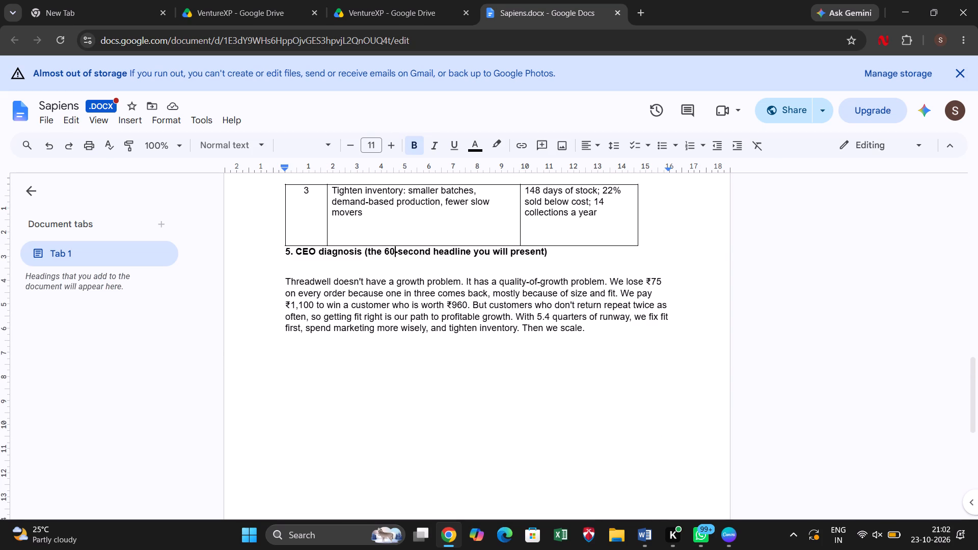
key(Right)
key(Return)
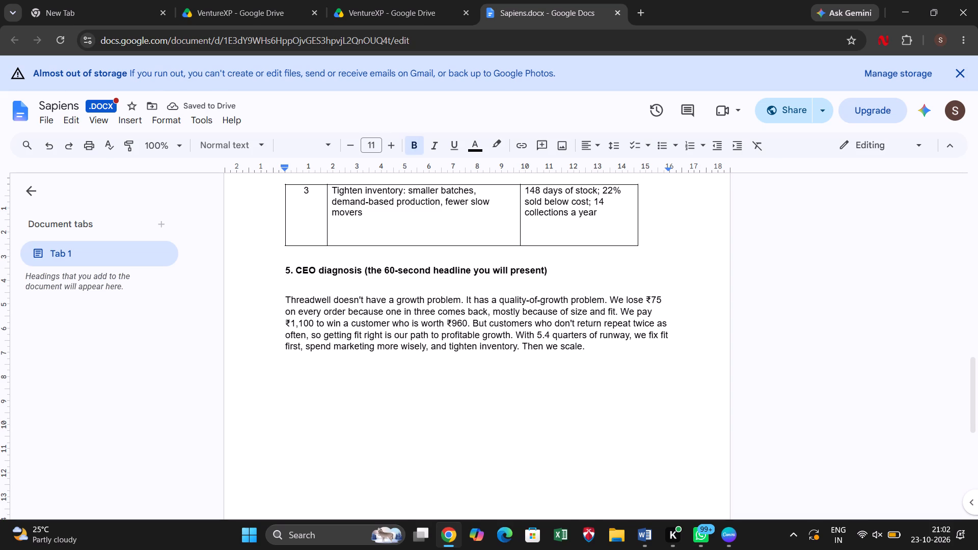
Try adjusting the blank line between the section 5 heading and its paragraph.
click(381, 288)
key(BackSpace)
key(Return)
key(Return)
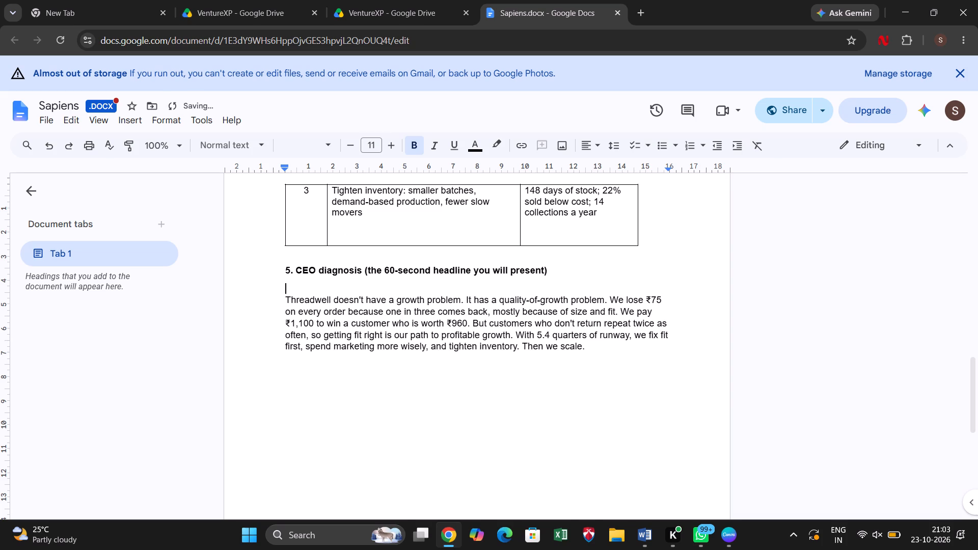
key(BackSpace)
Save the document with its edited spacing.
click(822, 318)
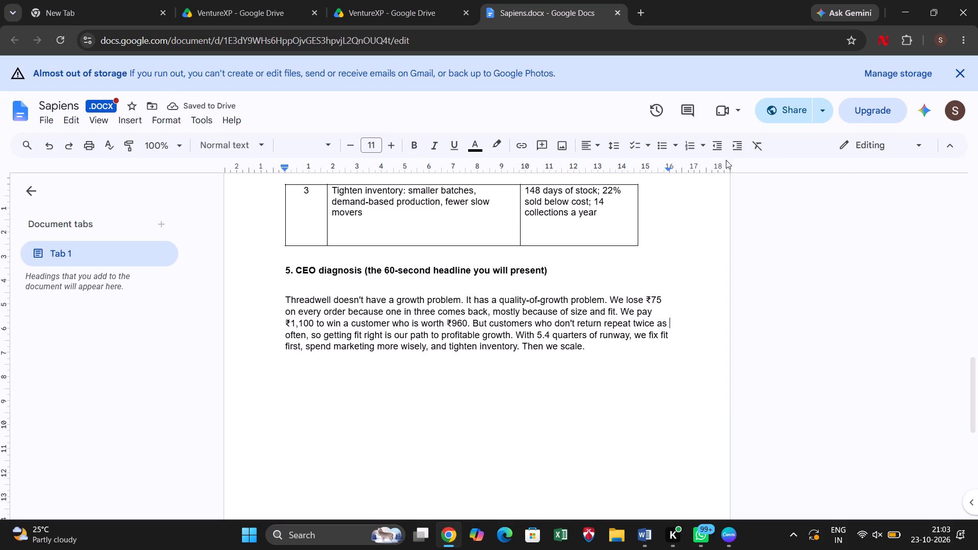
key(ctrl+s)
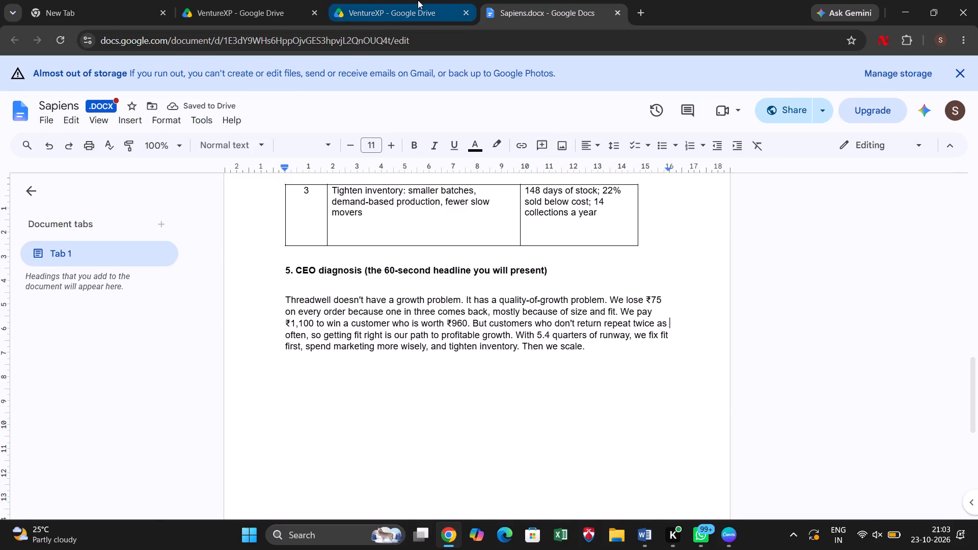
Refresh the VentureXP folder in Drive and reopen Sapiens.docx to check its edited content.
click(418, 0)
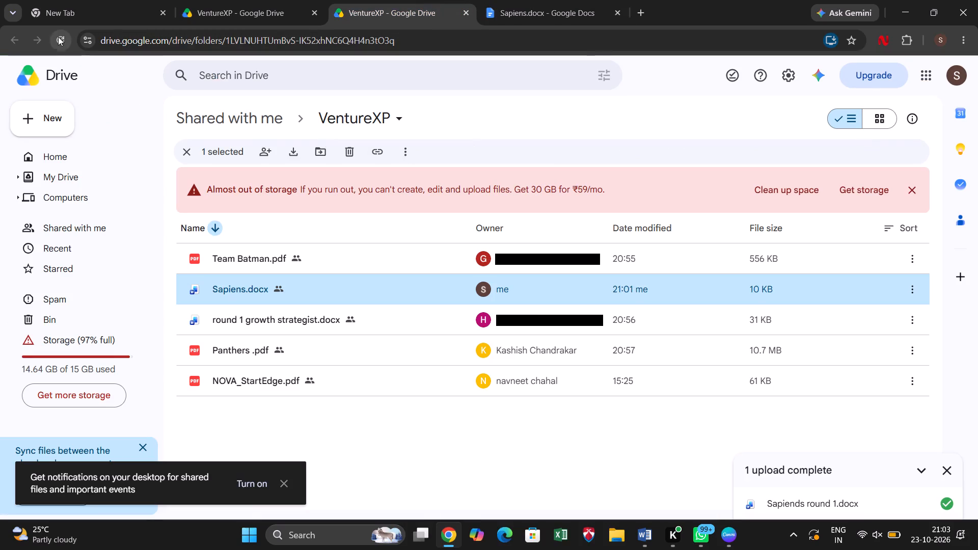
click(58, 37)
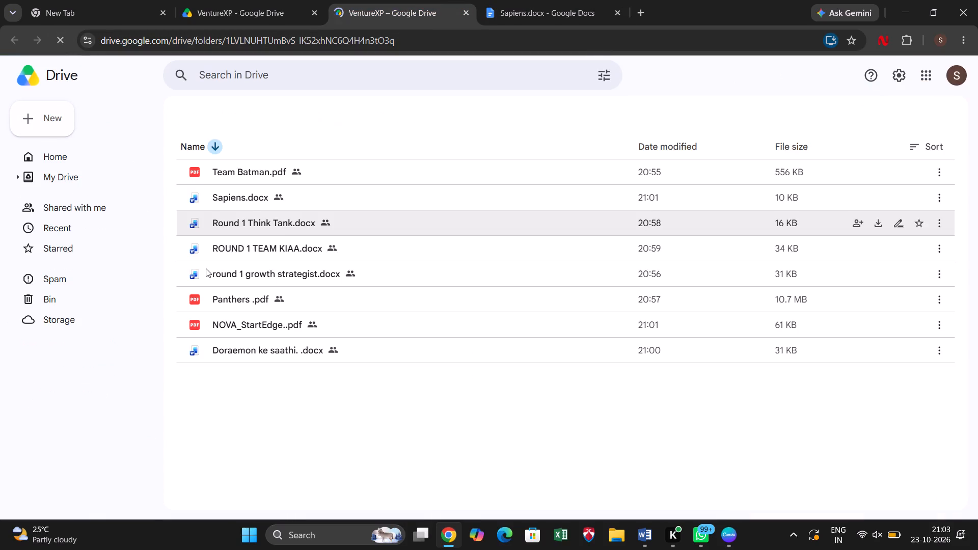
click(234, 198)
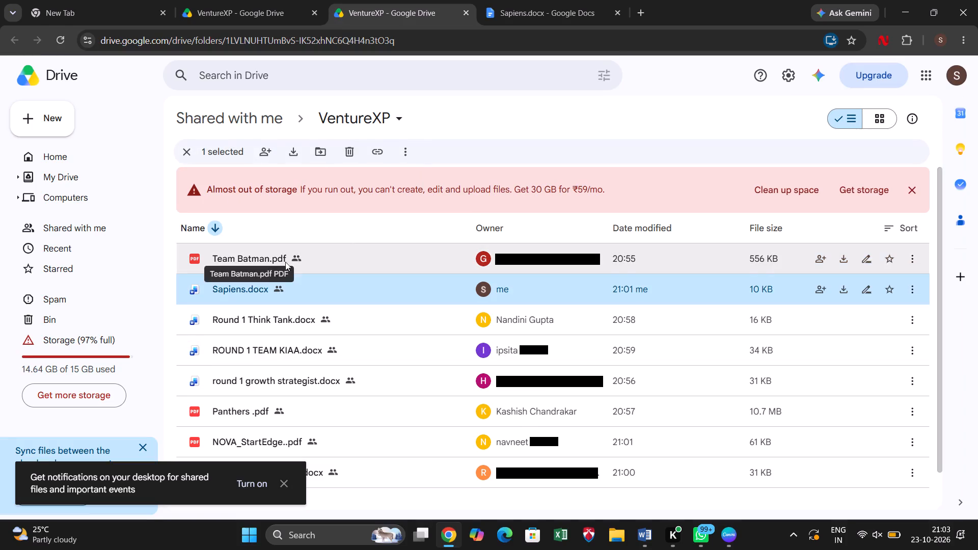
click(242, 287)
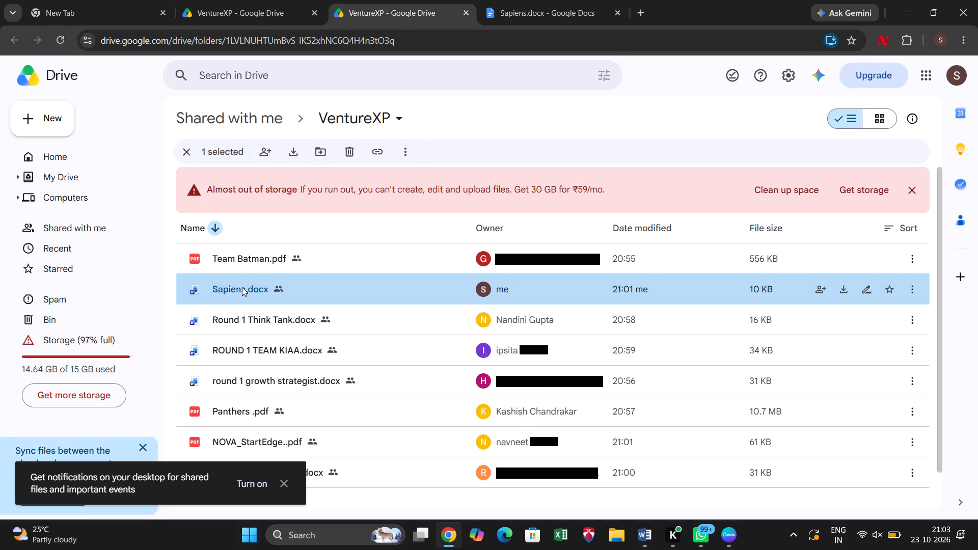
double_click(242, 287)
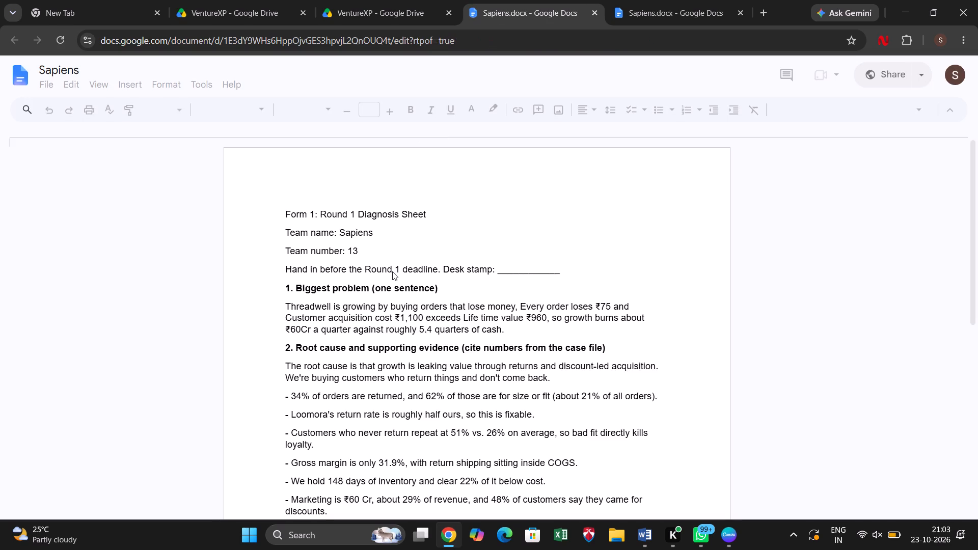
scroll(422, 314, down, 1)
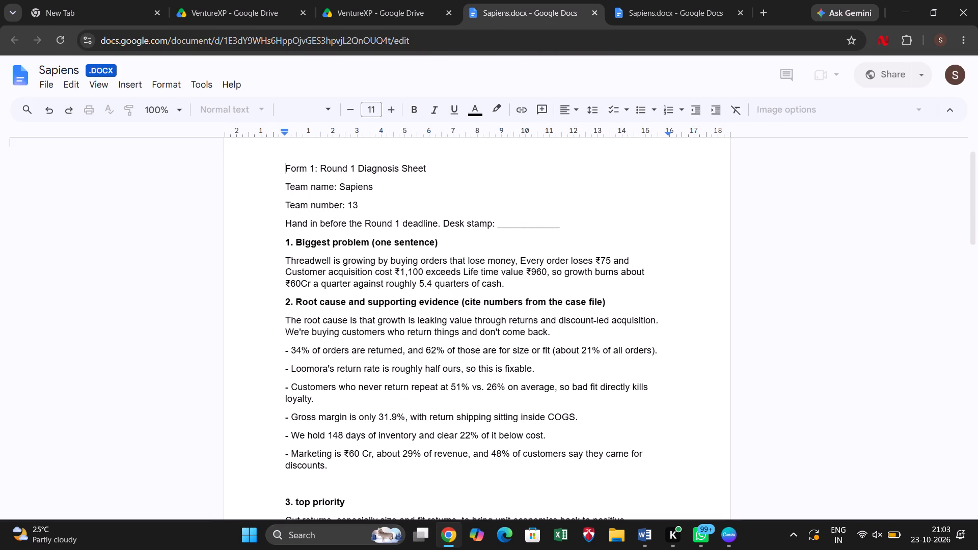
scroll(415, 314, down, 1)
scroll(415, 314, up, 1)
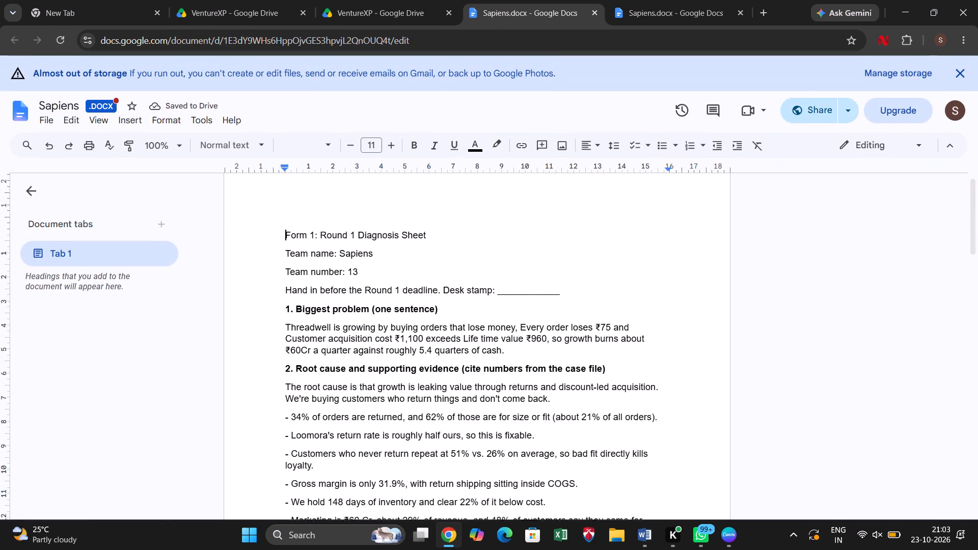
Close both open Sapiens.docx documents and return to the VentureXP folder.
click(593, 15)
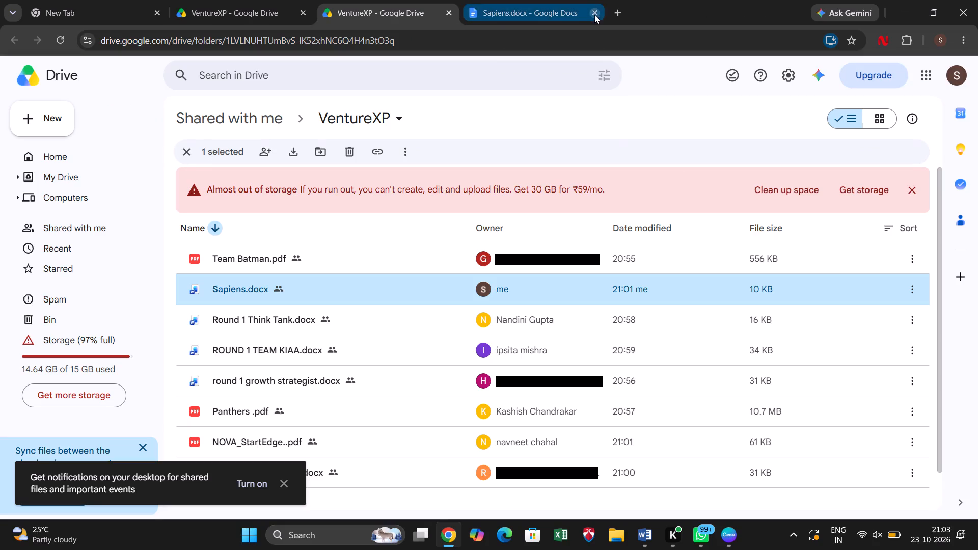
click(597, 13)
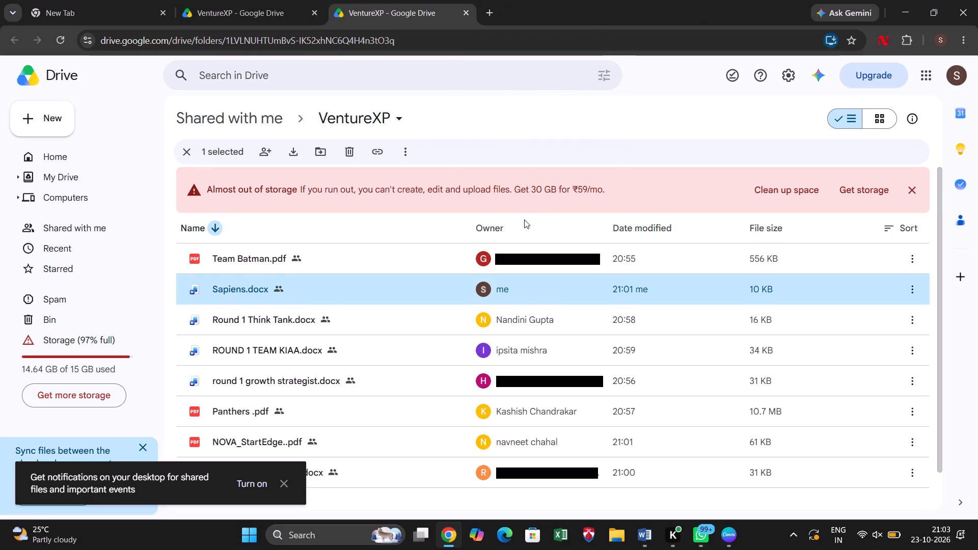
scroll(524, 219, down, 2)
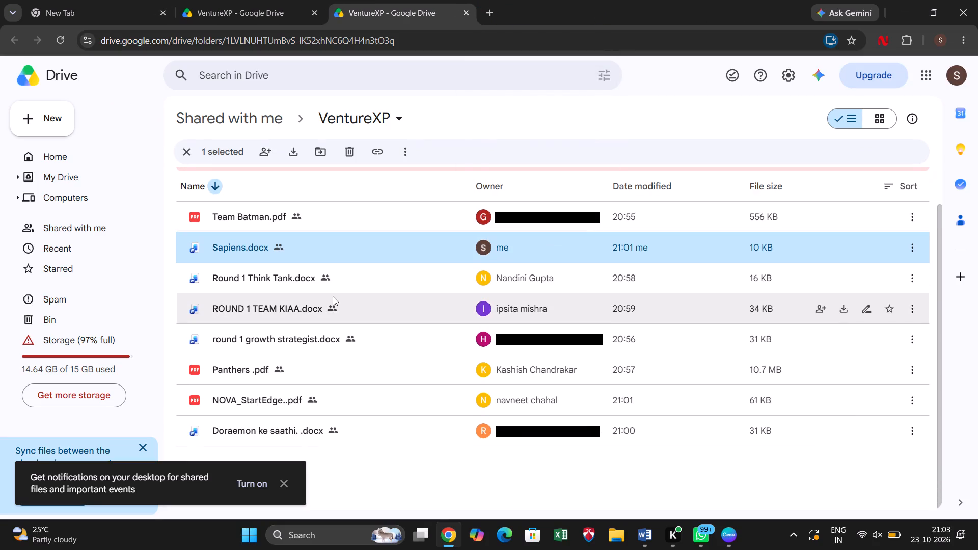
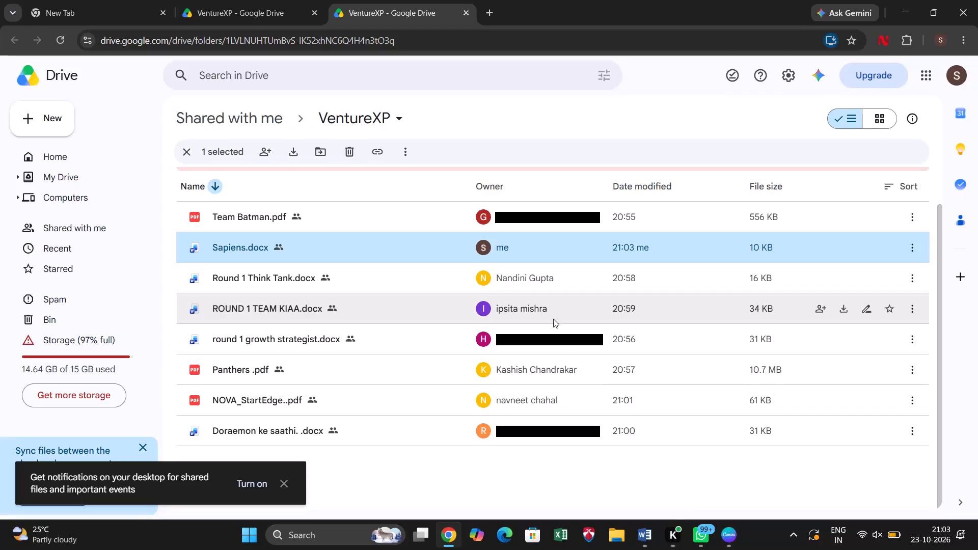
Open Team Batman.pdf from the VentureXP folder to view its first page.
click(691, 492)
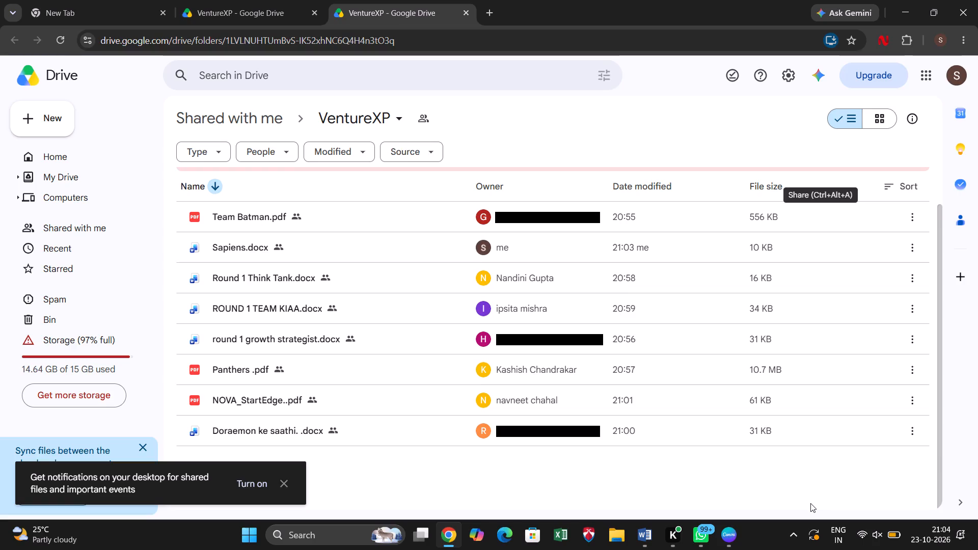
click(232, 248)
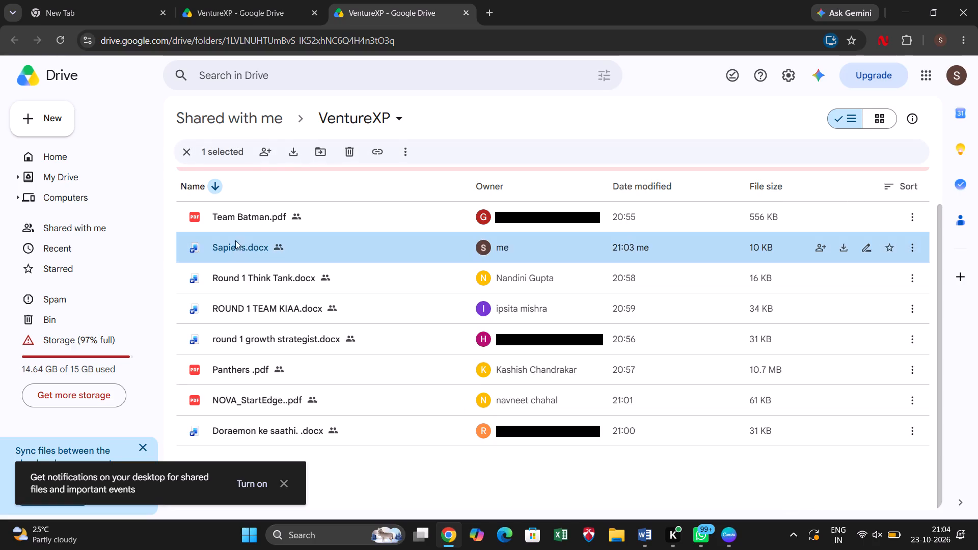
double_click(244, 221)
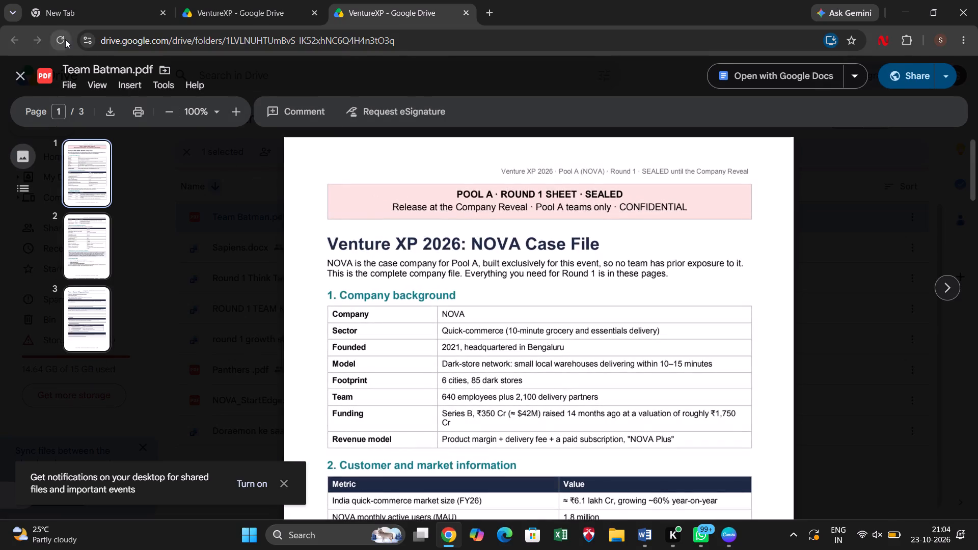
Switch to the other open VentureXP folder and refresh its file list.
click(282, 0)
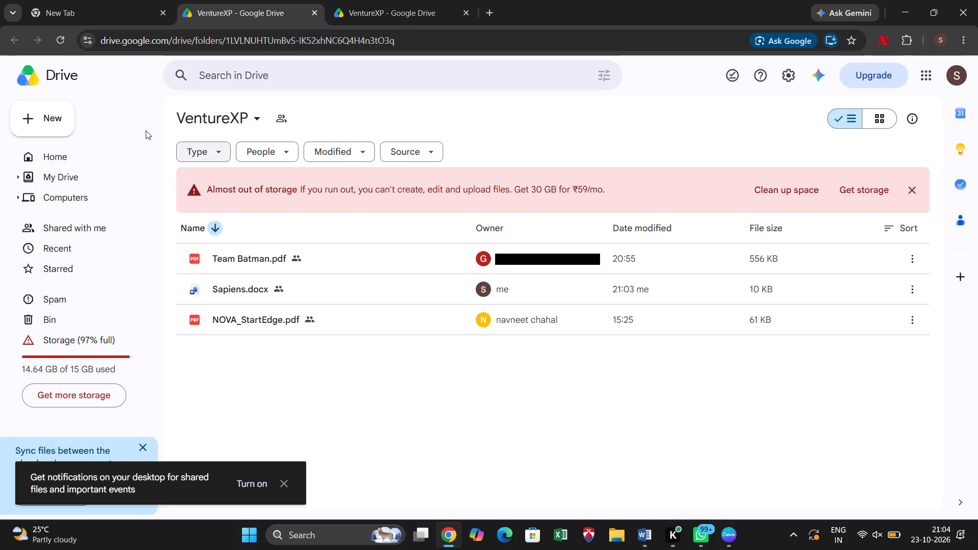
click(64, 39)
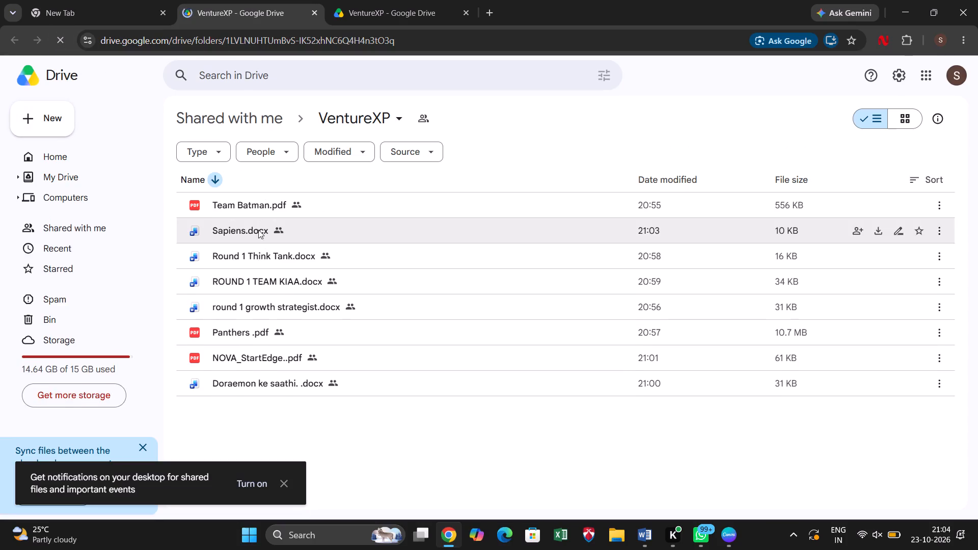
Open Round 1 Think Tank.docx and read through its diagnosis sheet from the team details to the CEO diagnosis.
click(258, 255)
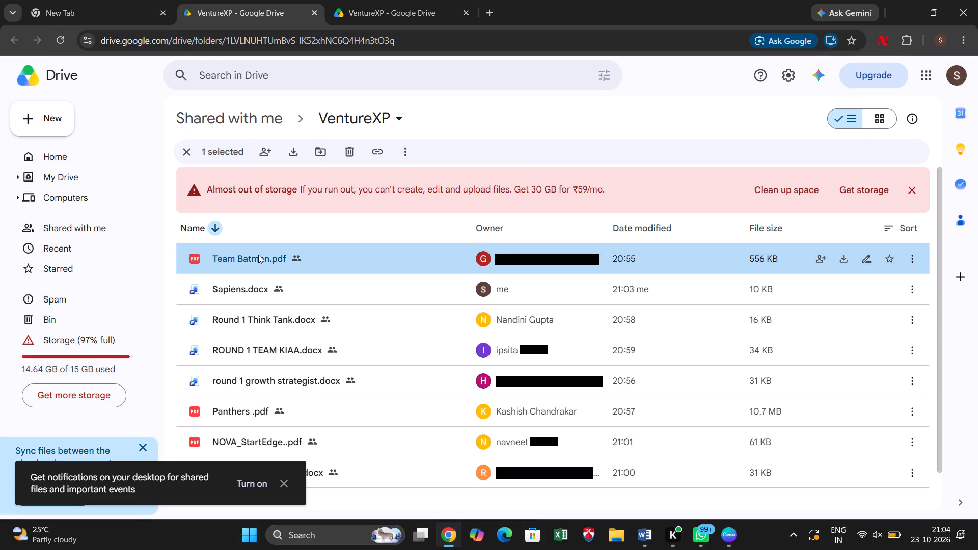
double_click(264, 322)
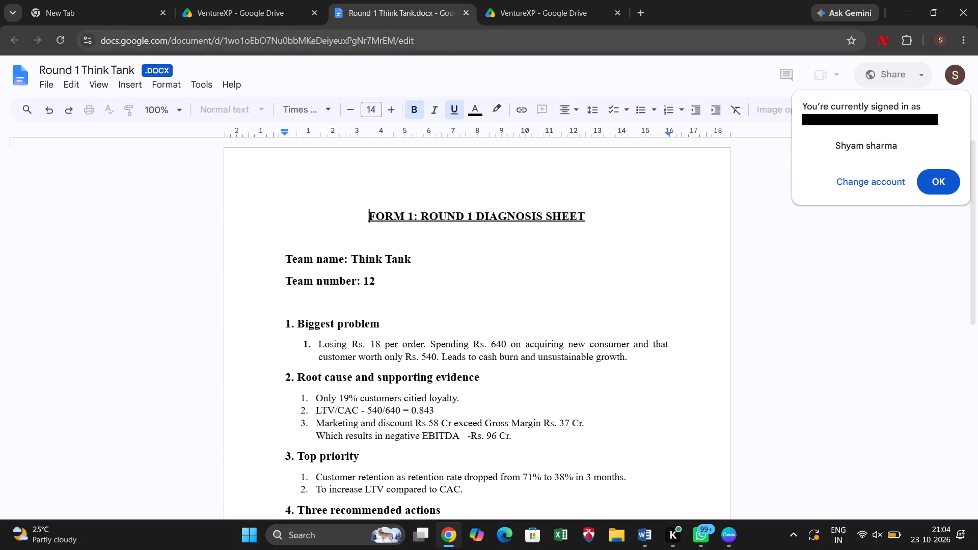
scroll(431, 314, down, 3)
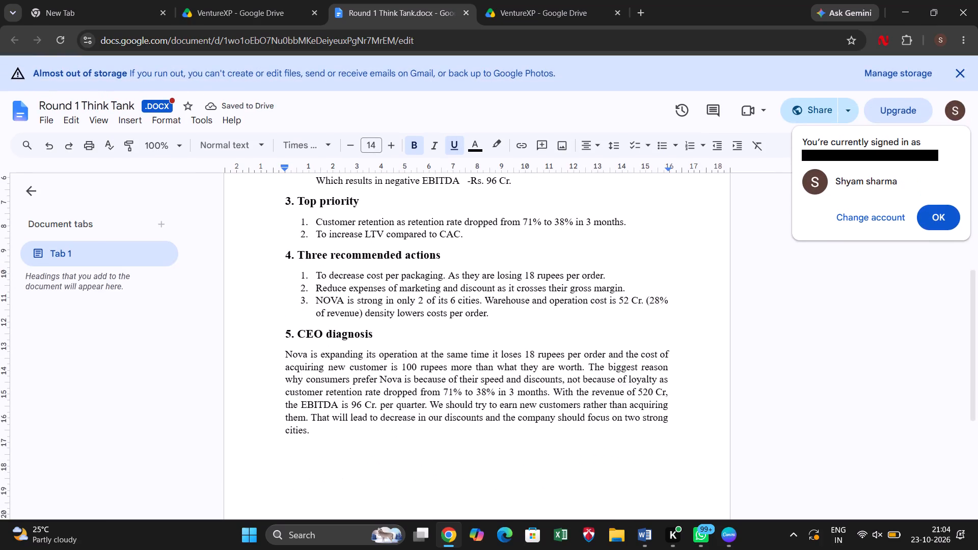
scroll(431, 314, down, 1)
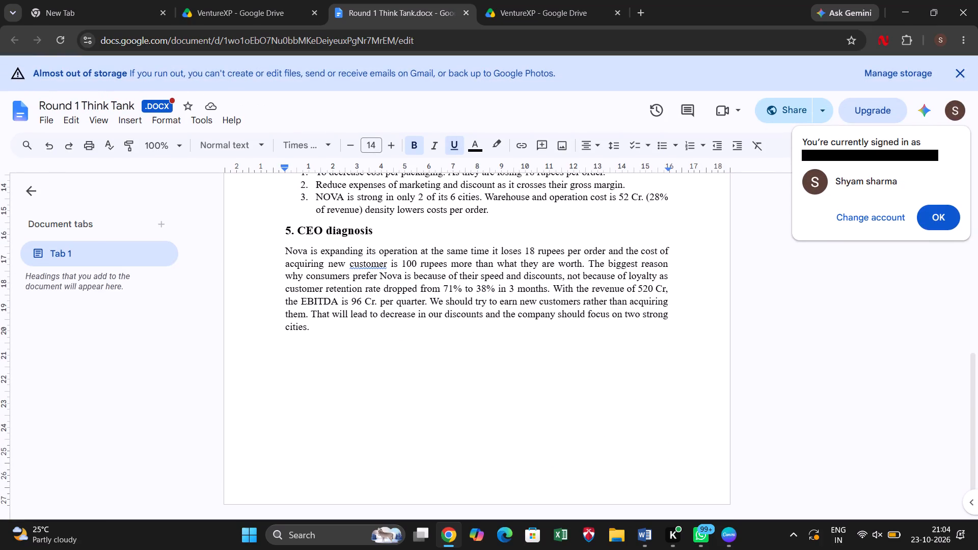
scroll(431, 314, up, 3)
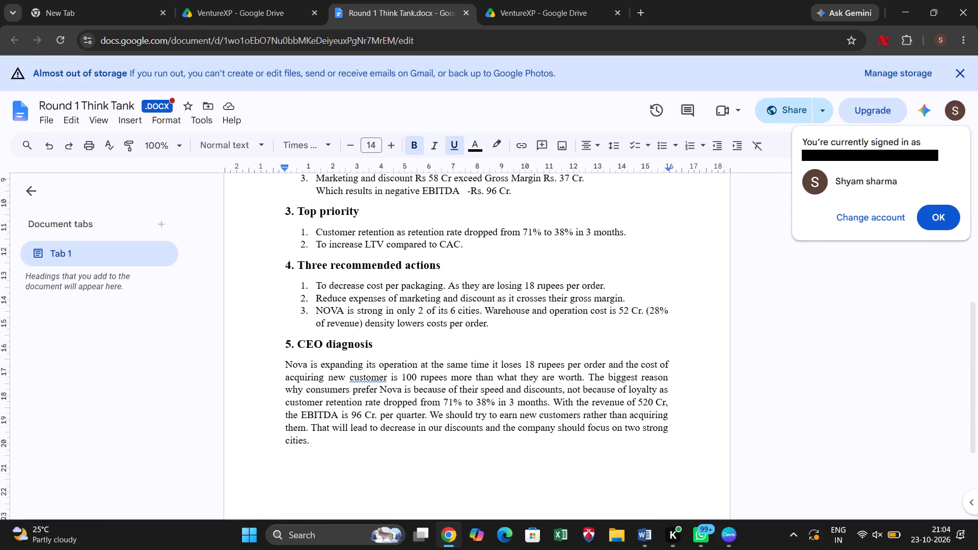
scroll(431, 314, up, 2)
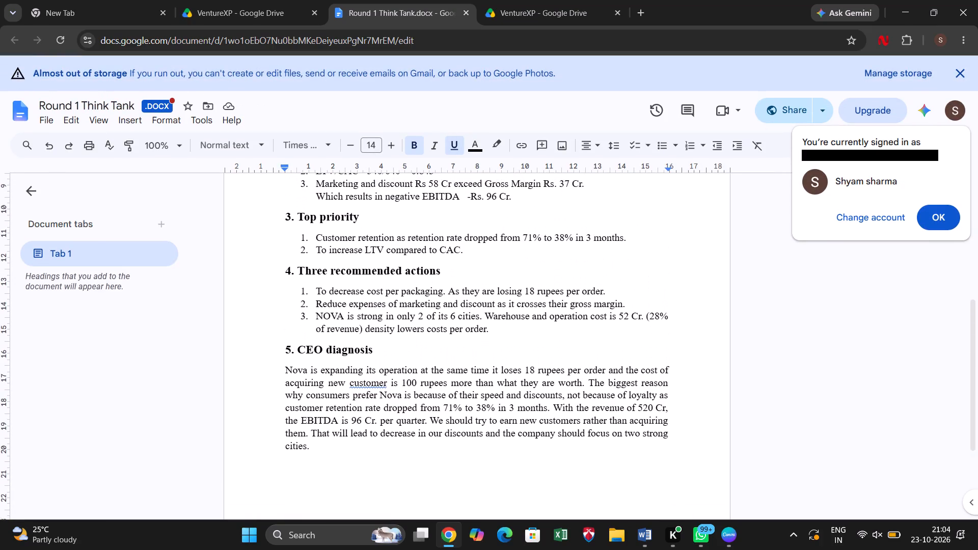
scroll(431, 314, up, 1)
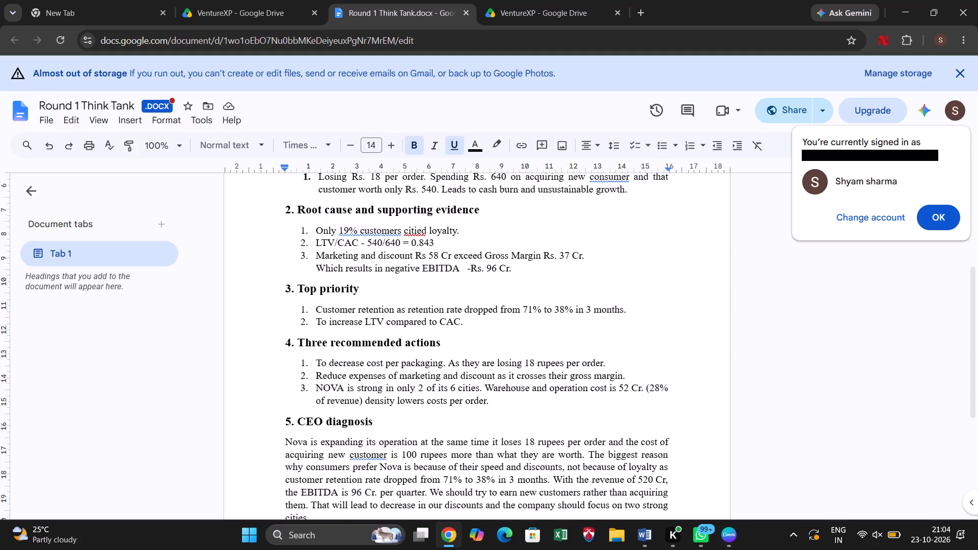
scroll(431, 314, up, 2)
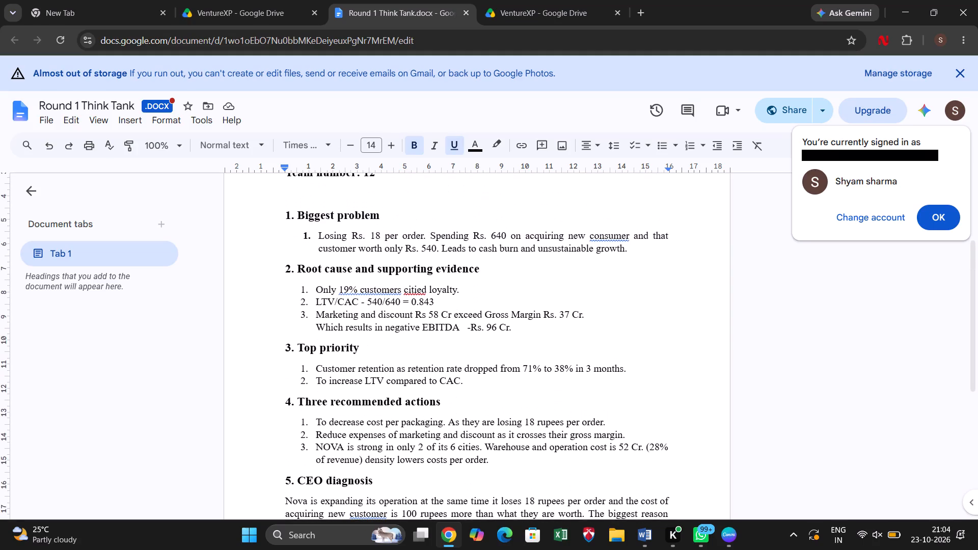
scroll(431, 314, up, 1)
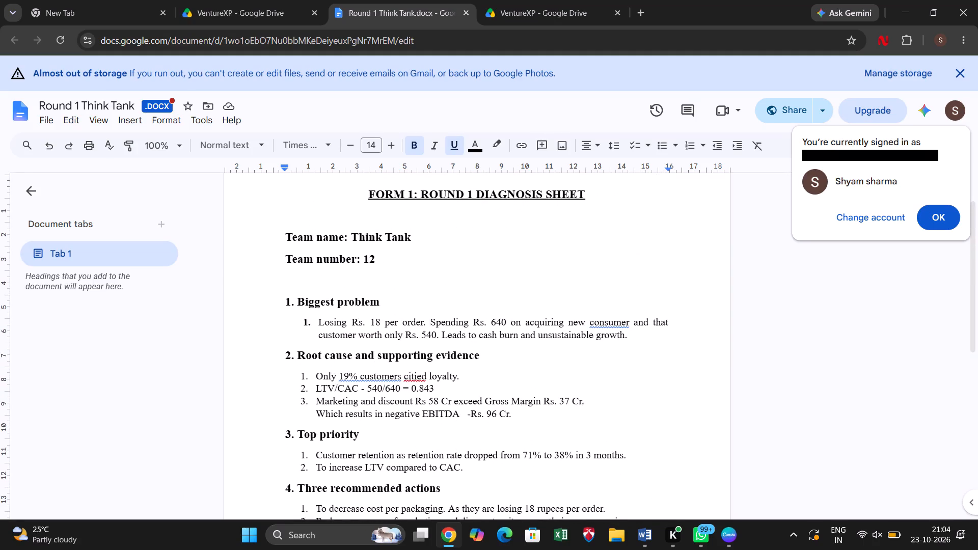
Return to the VentureXP folder and select Panthers .pdf.
click(254, 0)
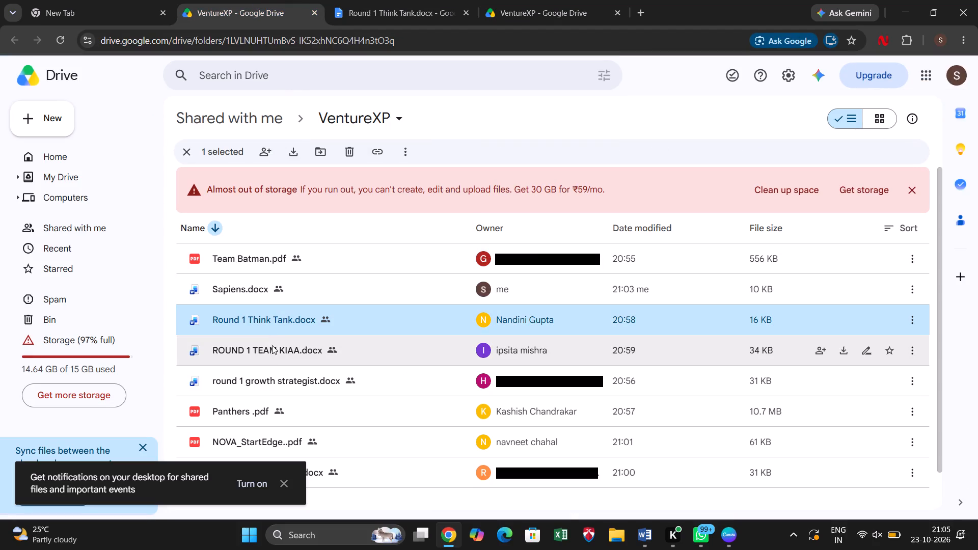
scroll(273, 352, down, 1)
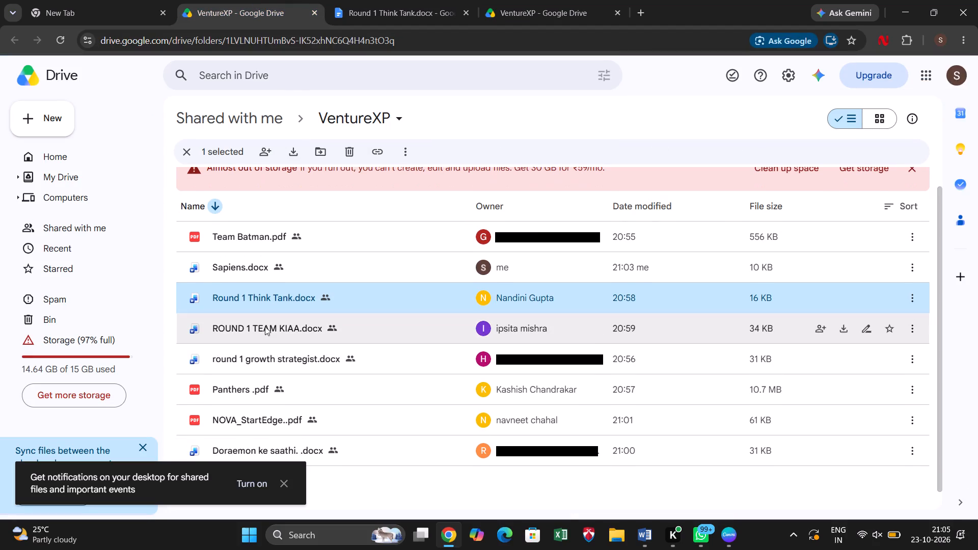
scroll(270, 364, down, 1)
click(247, 372)
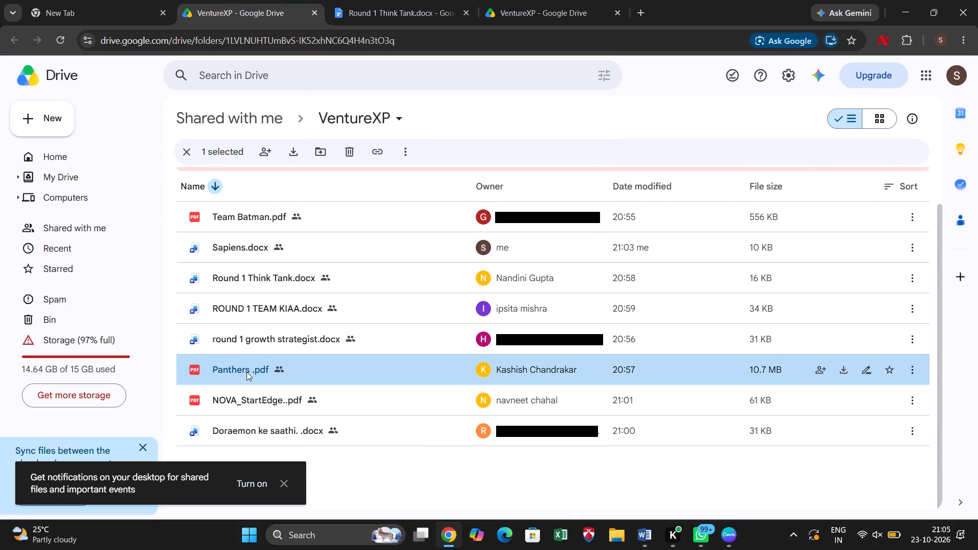
click(261, 366)
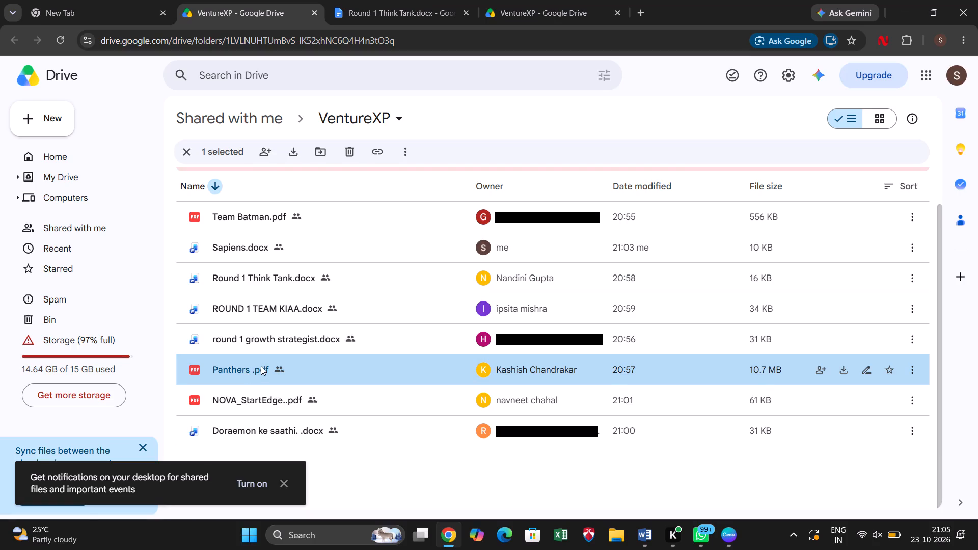